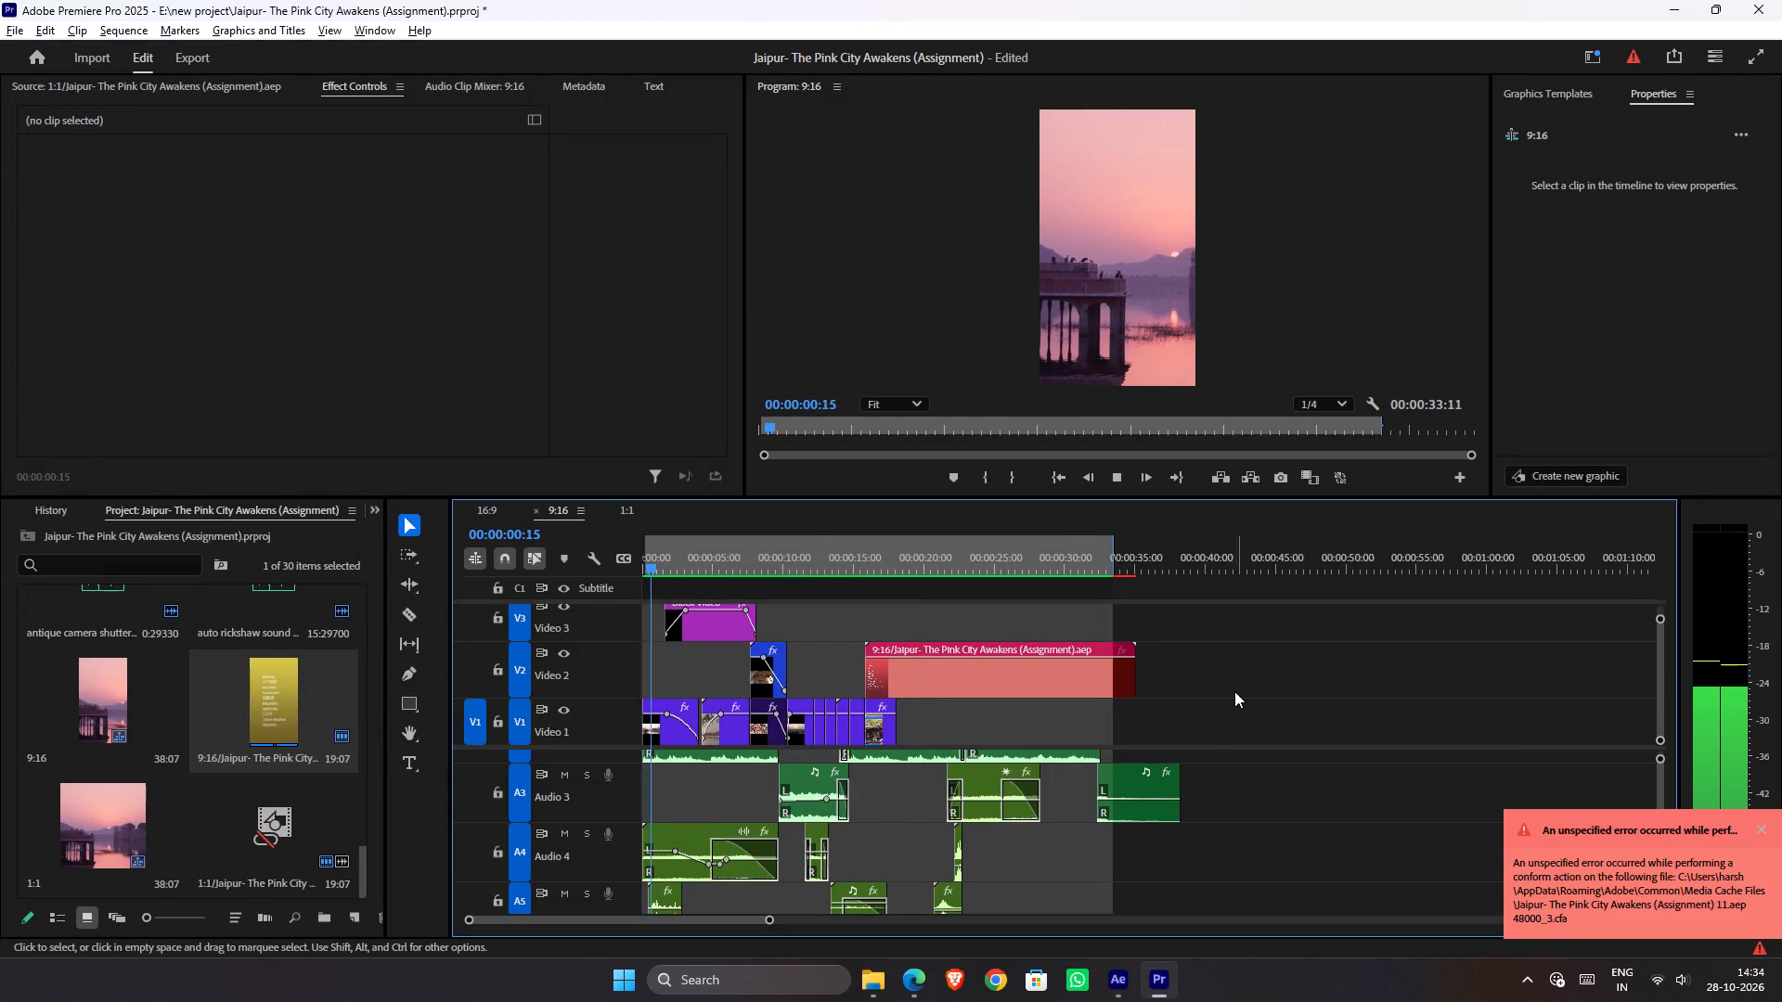
Relink the offline 9:16 After Effects composition to "Jaipur- The Pink City Awakens (Assignment).aep" in the new project folder.
left_click(1012, 567)
left_click(988, 668)
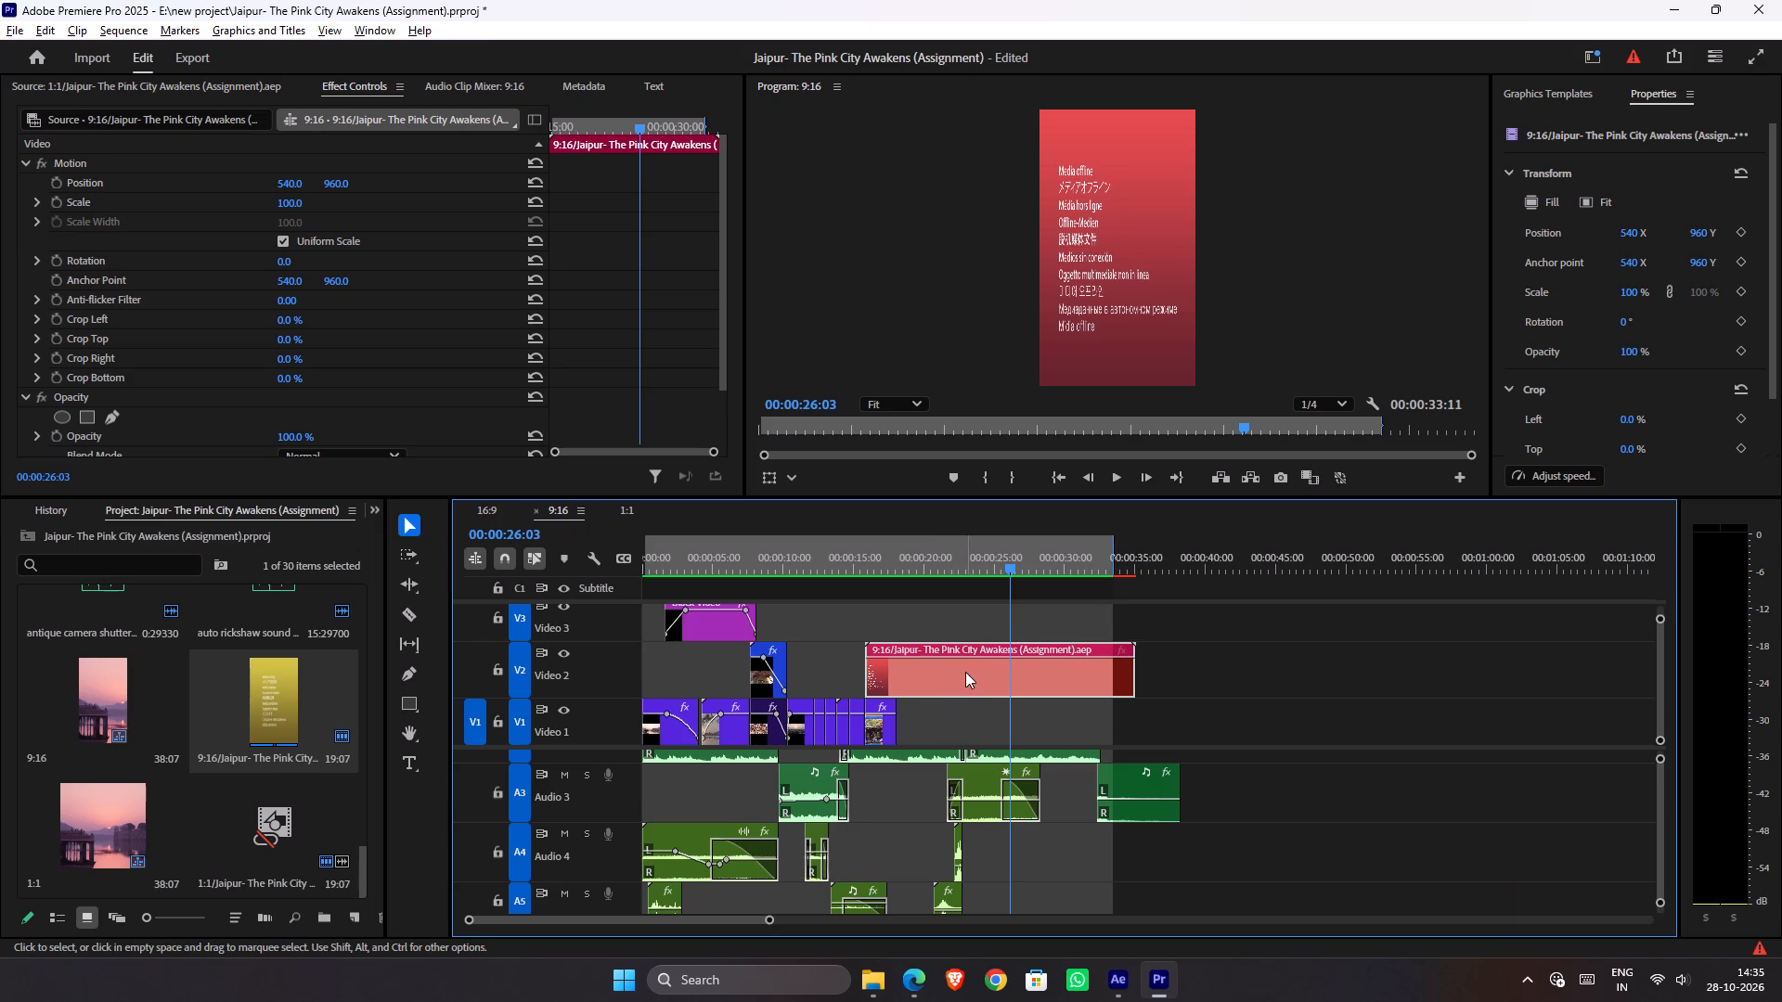
double_click(249, 700)
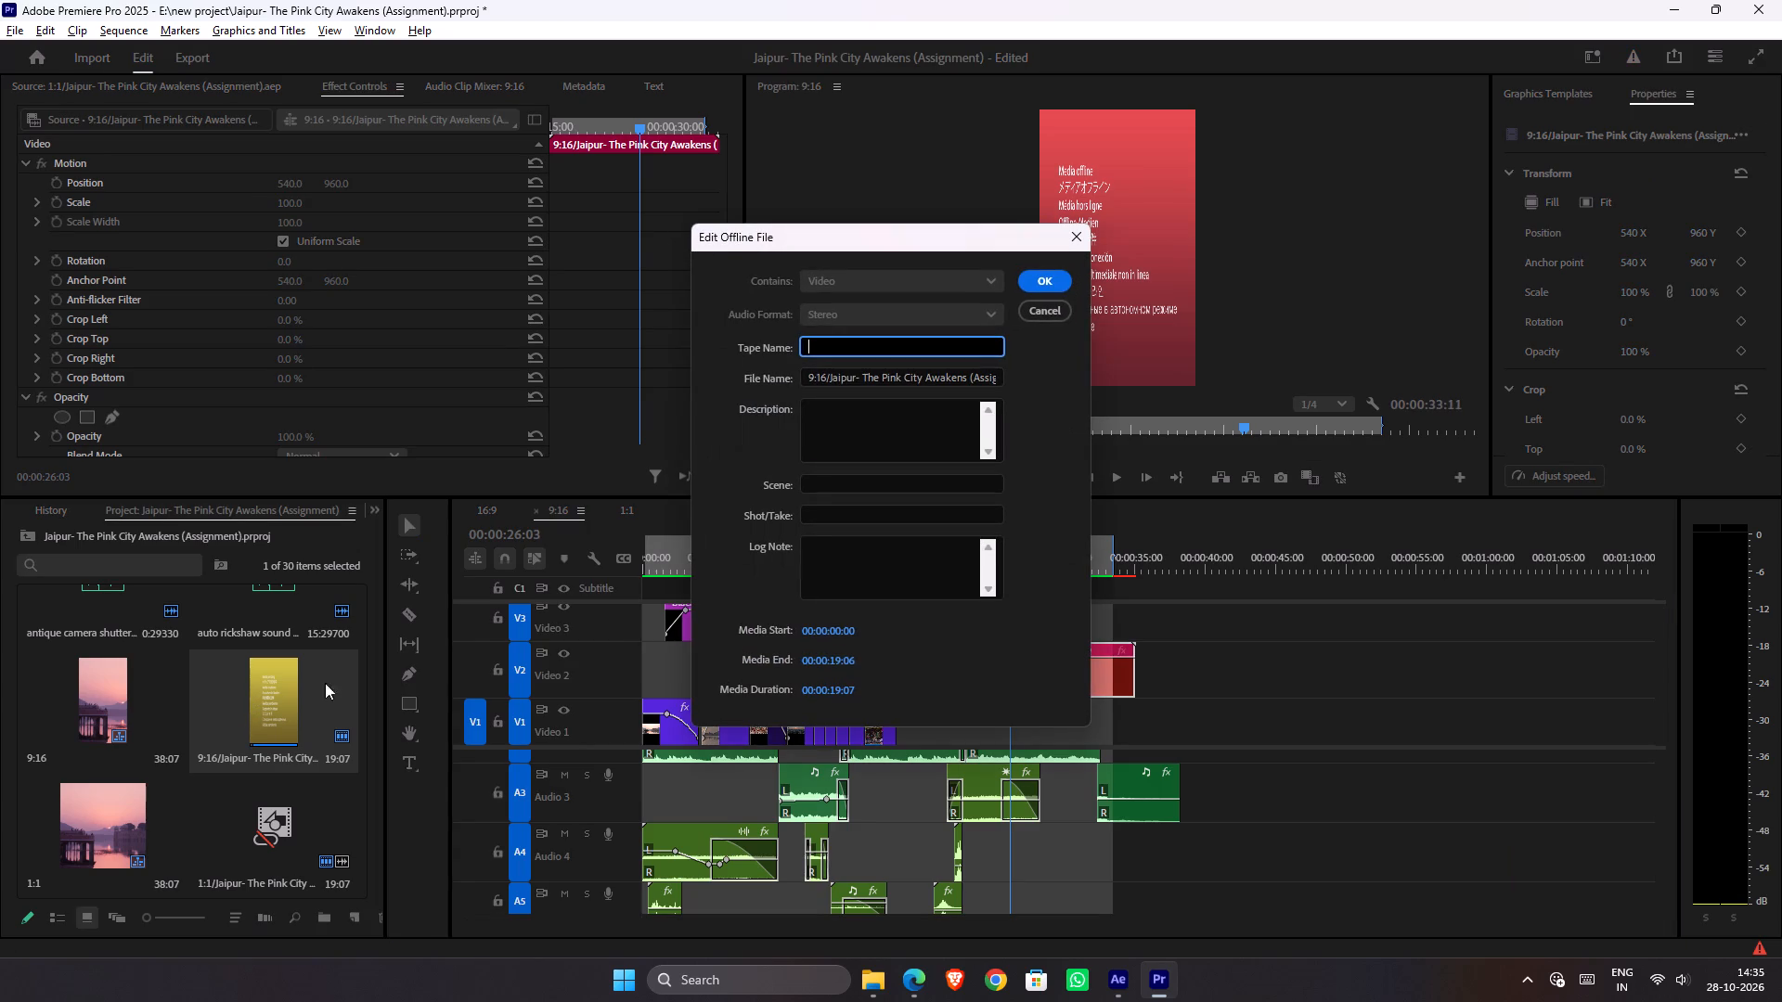
left_click(1049, 315)
right_click(283, 715)
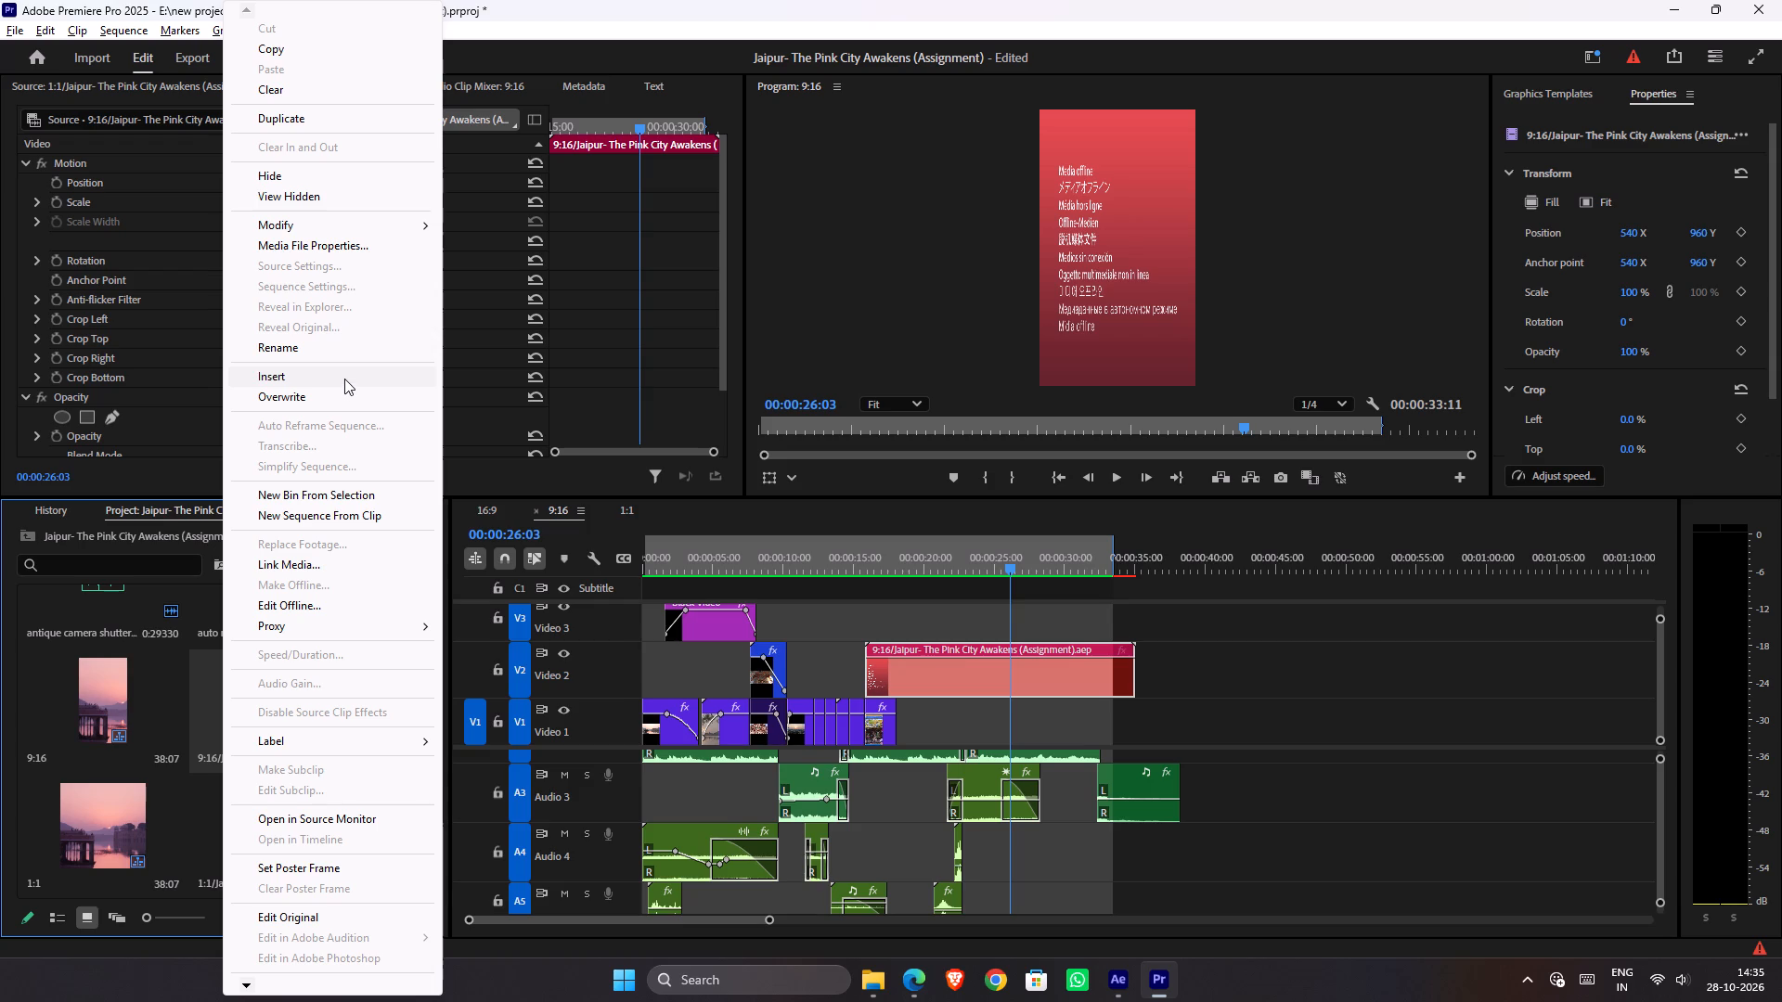
left_click(356, 559)
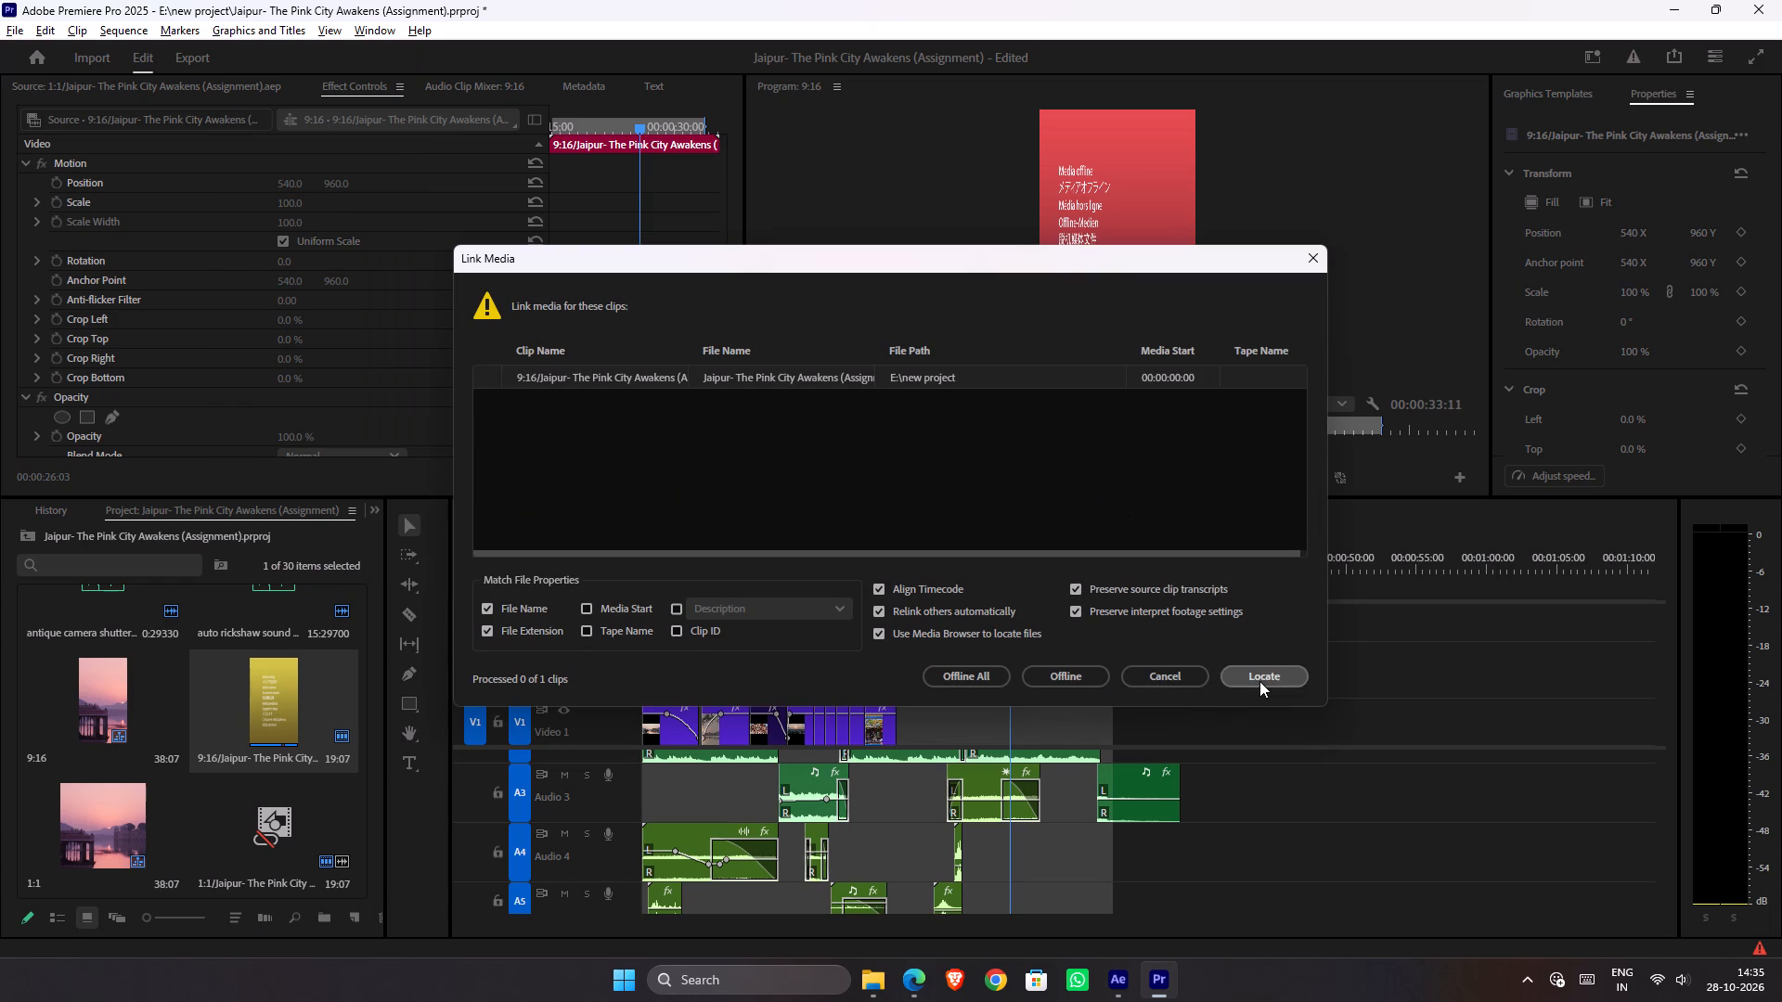
left_click(1259, 681)
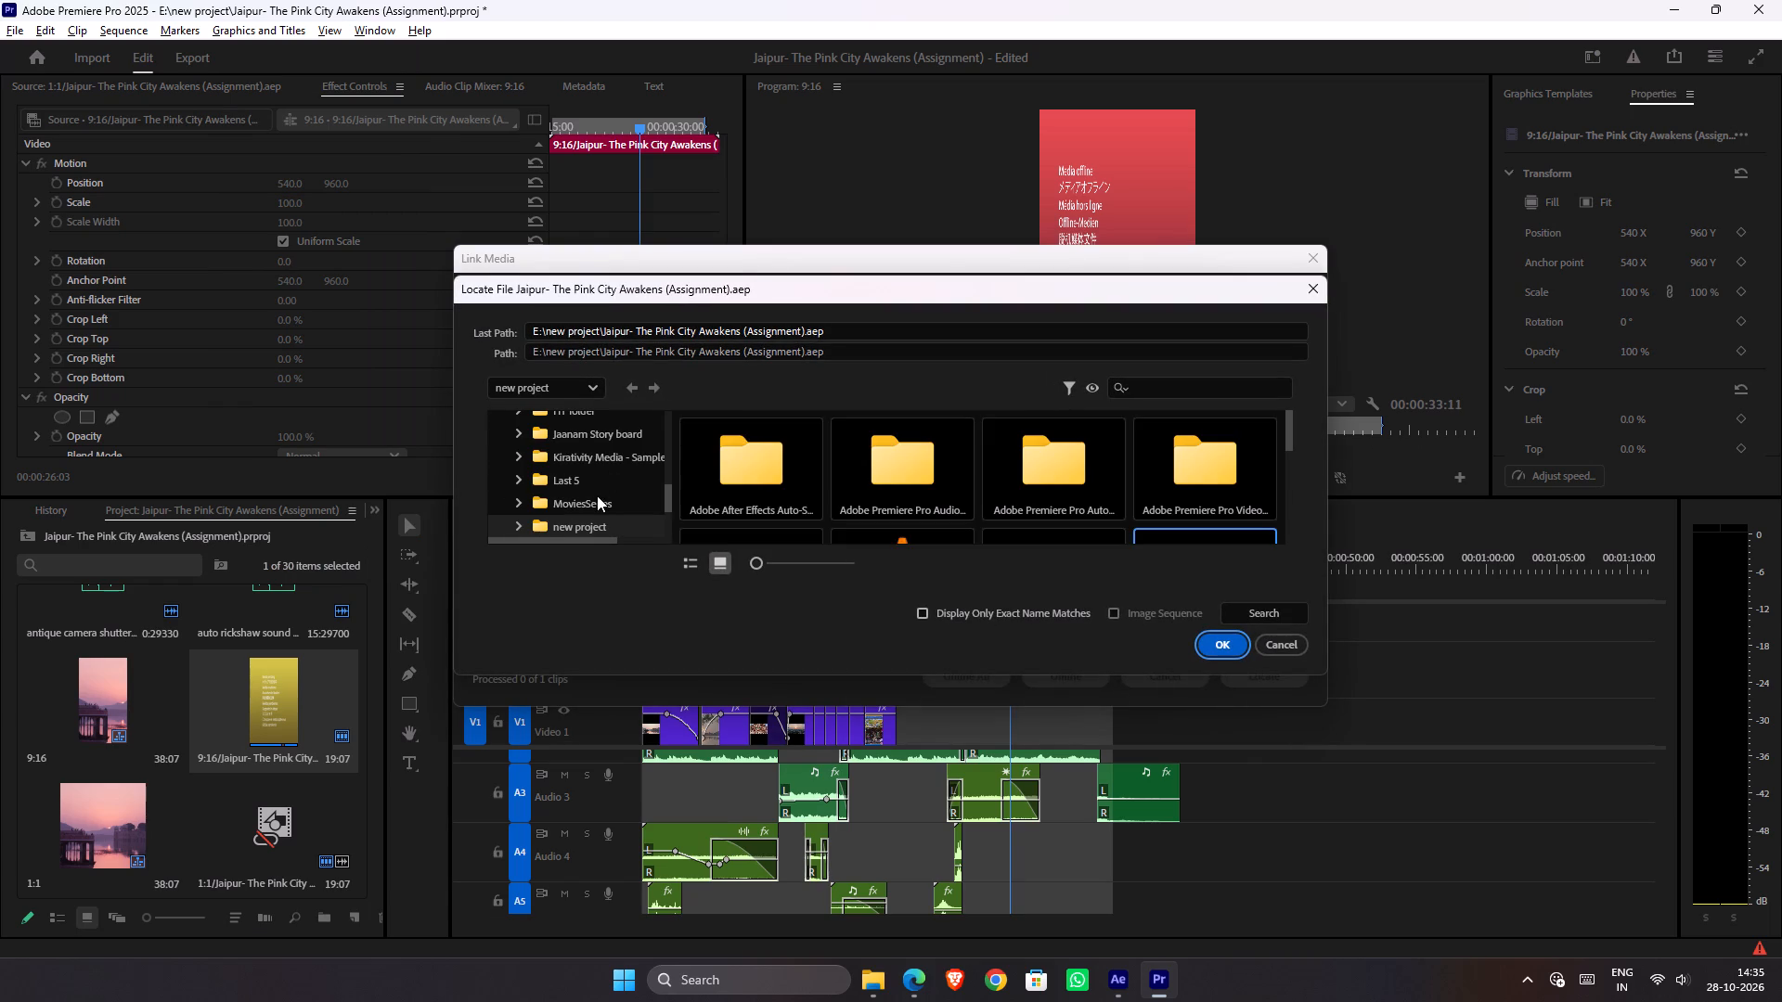
scroll(597, 495, "down", 1)
scroll(810, 467, "down", 1)
scroll(810, 467, "up", 2)
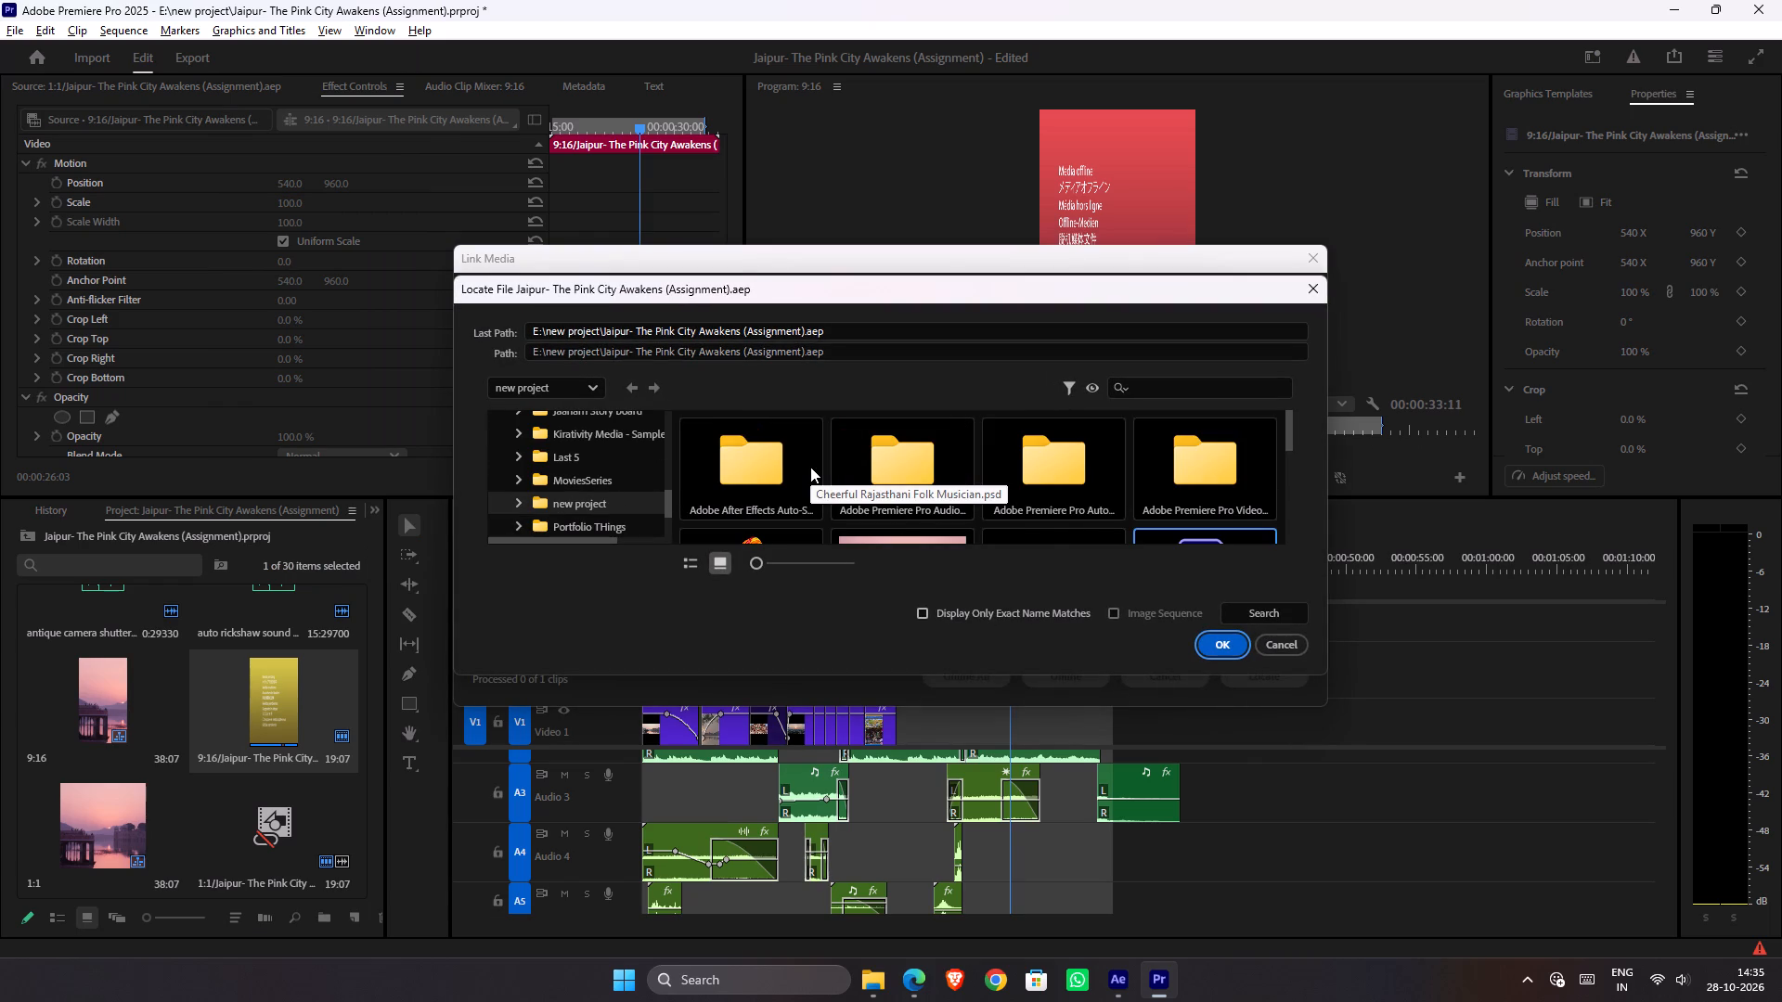
scroll(975, 466, "down", 4)
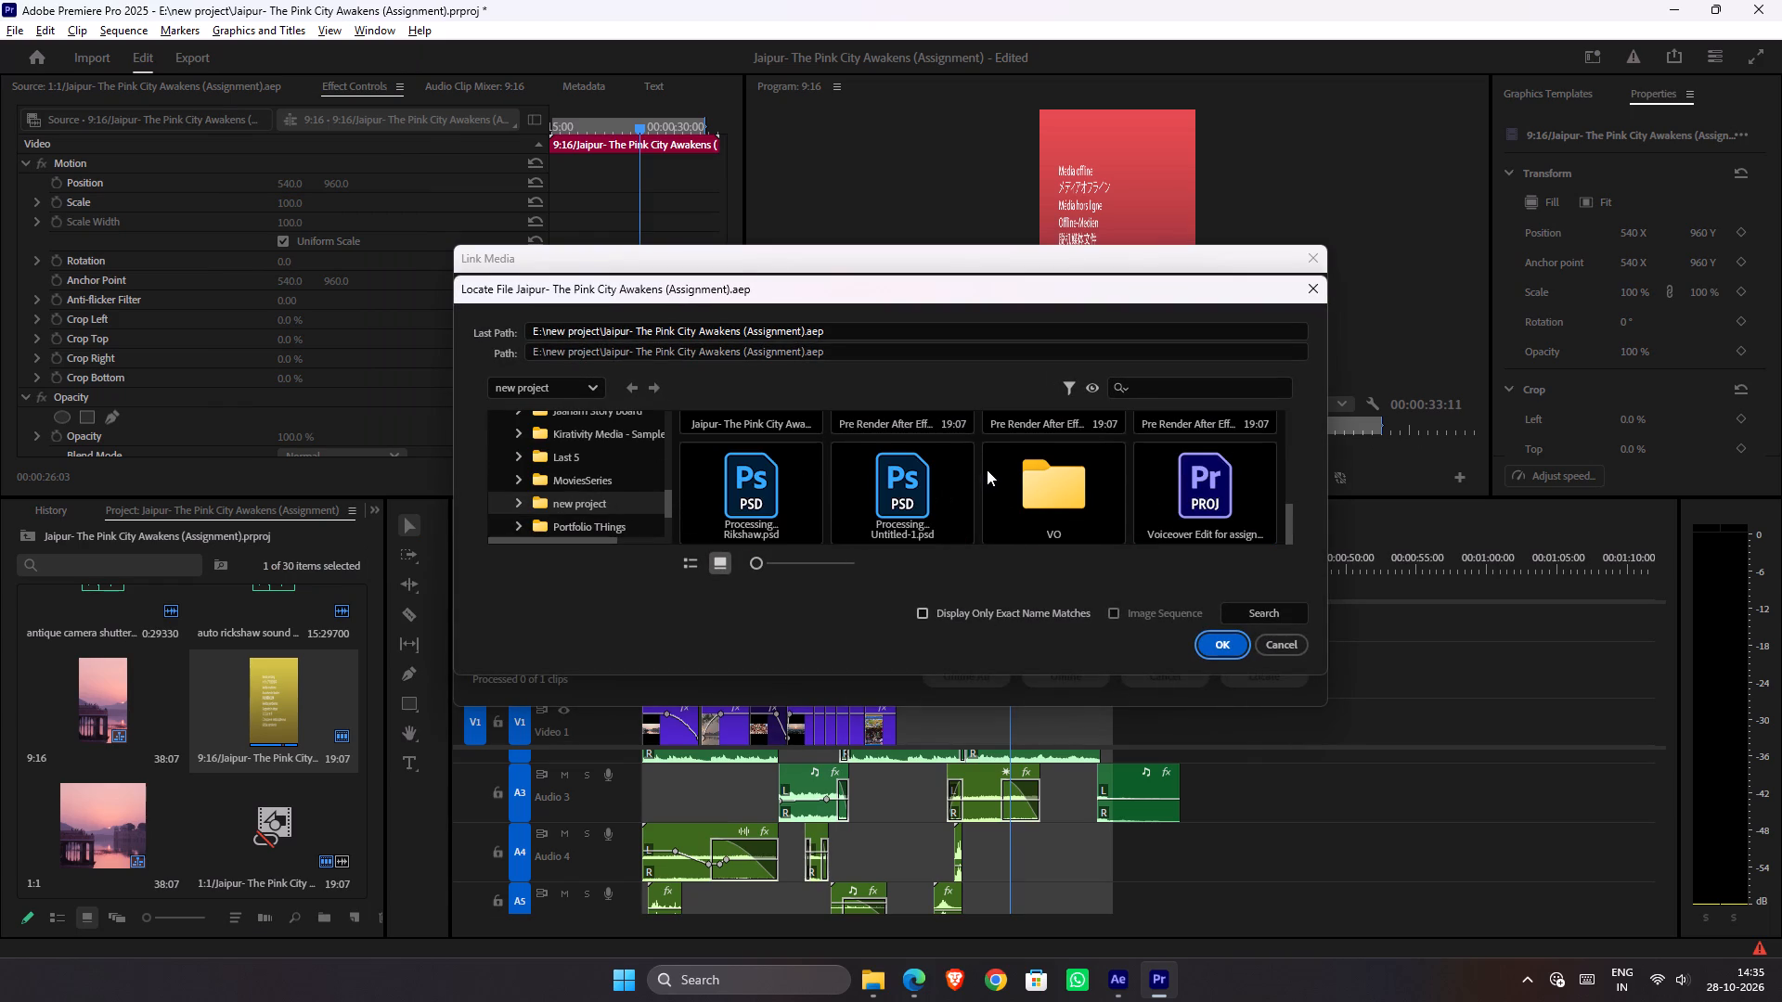
scroll(1213, 513, "up", 1)
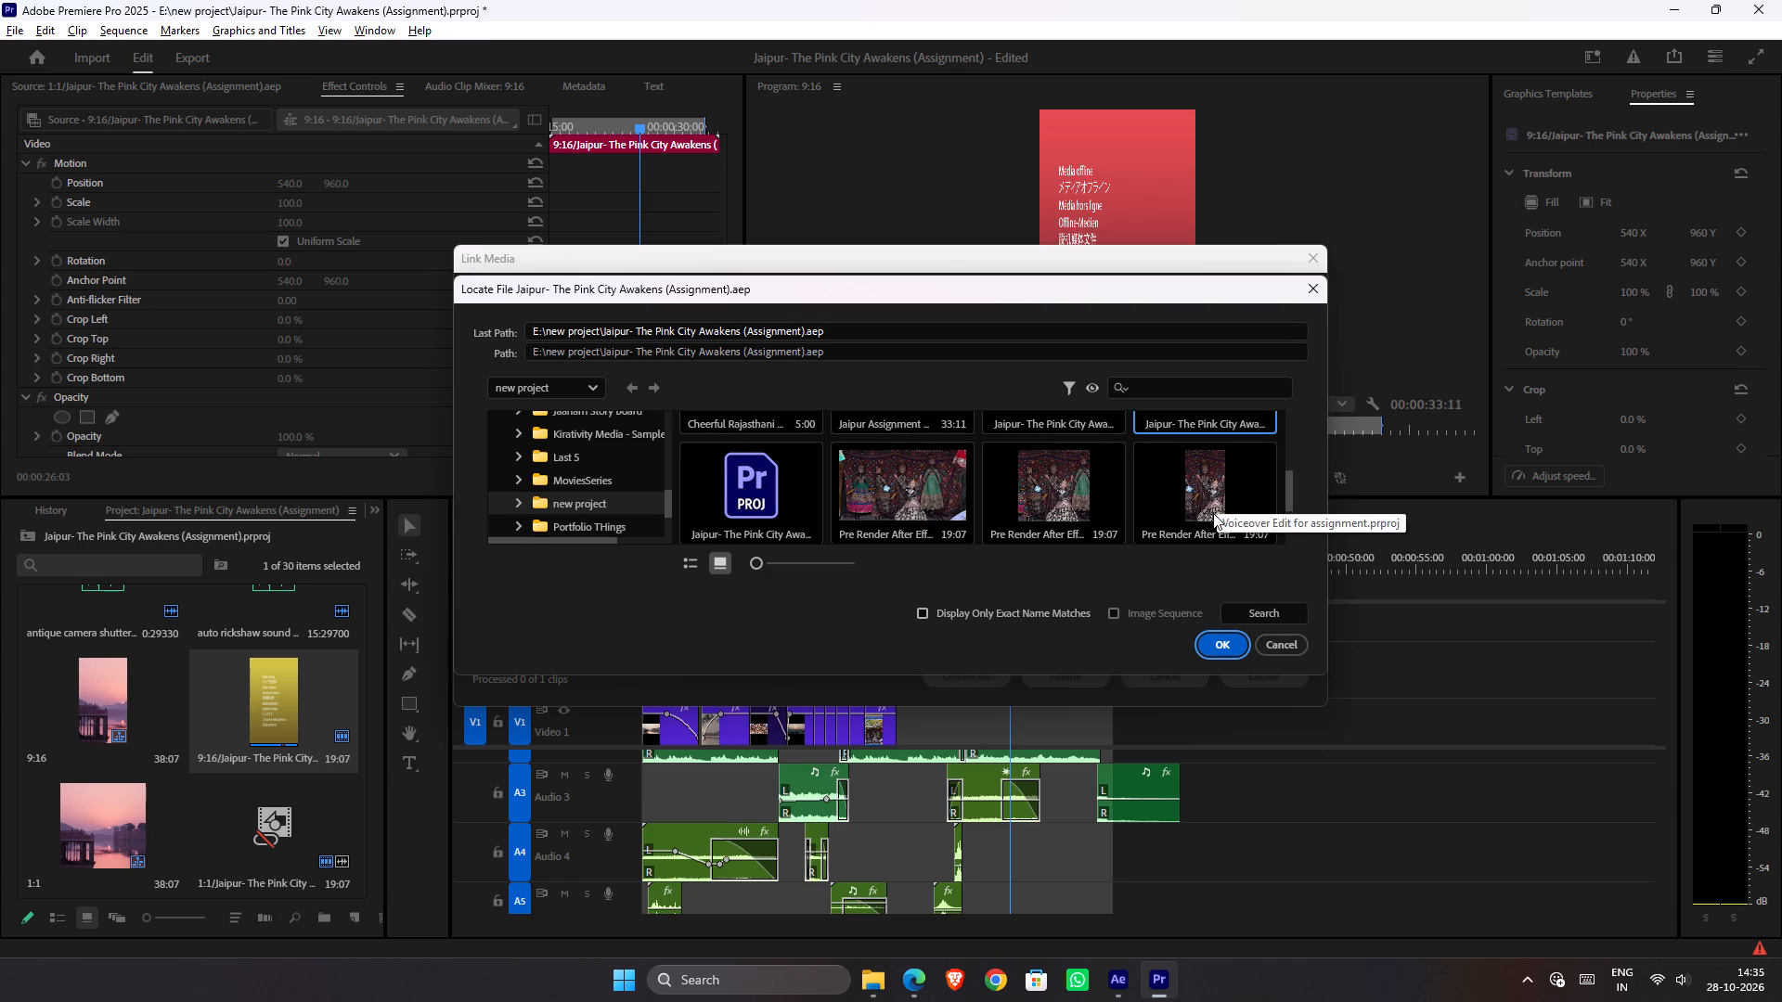
left_click(783, 511)
scroll(1119, 485, "up", 1)
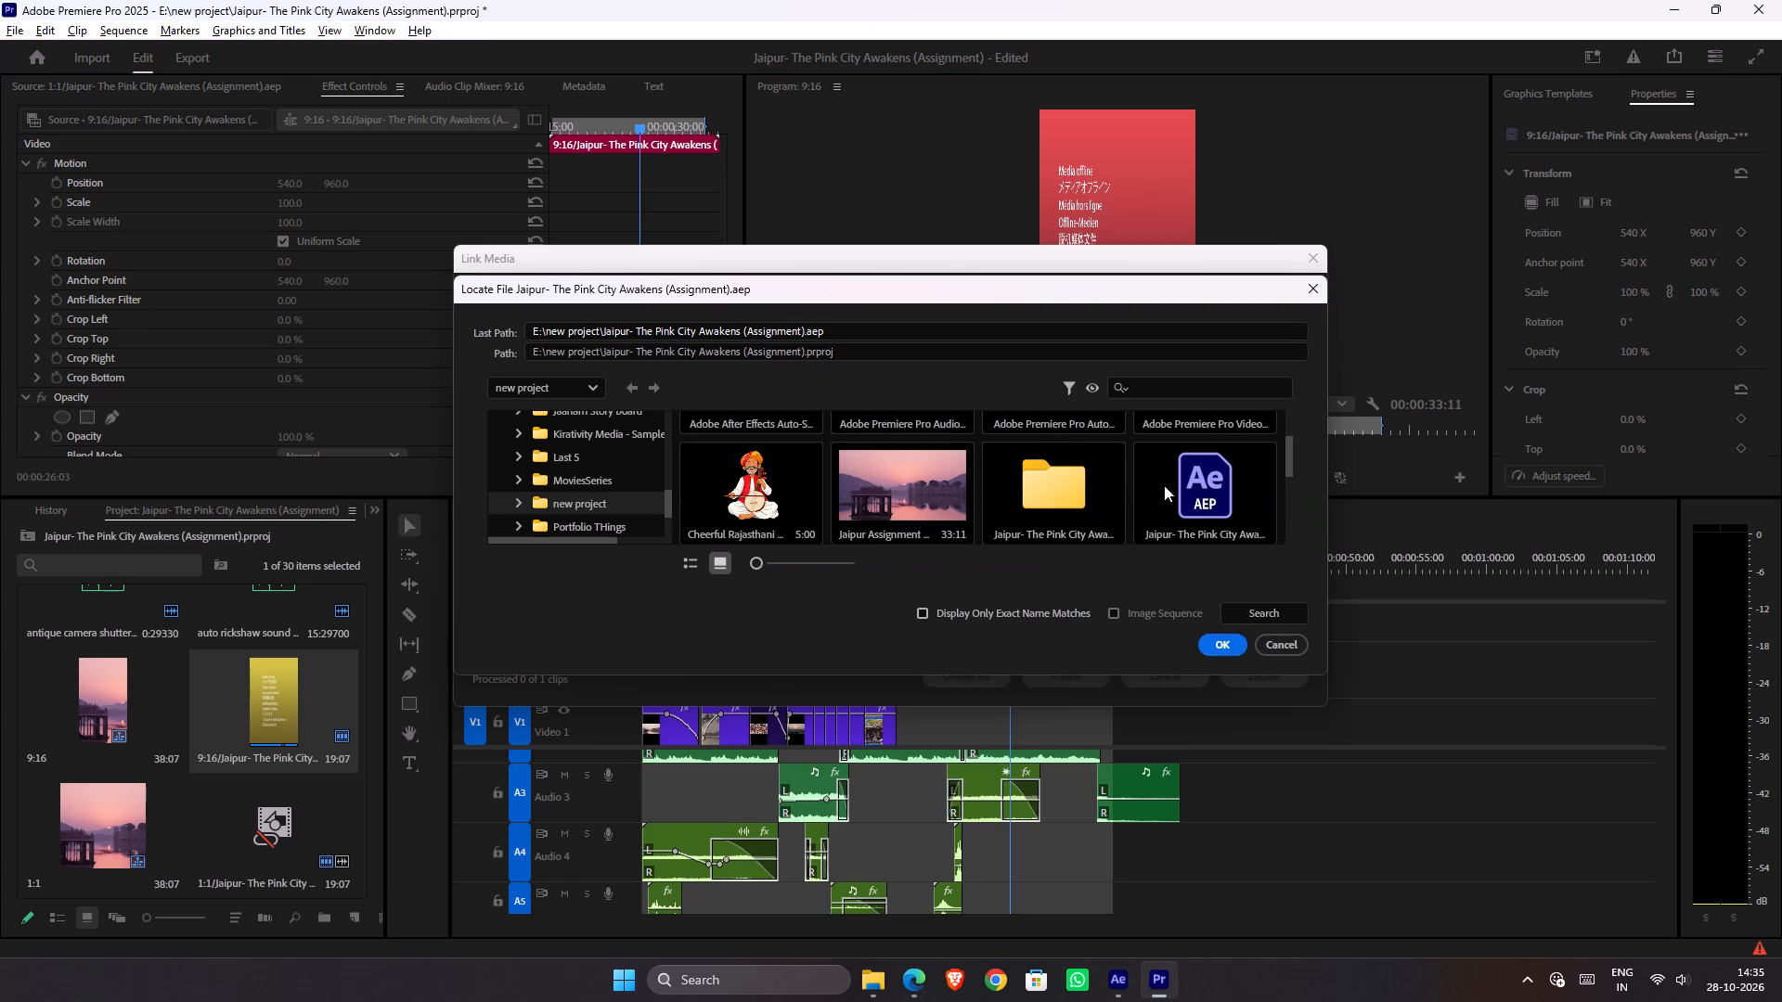
left_click(1171, 485)
left_click(1216, 643)
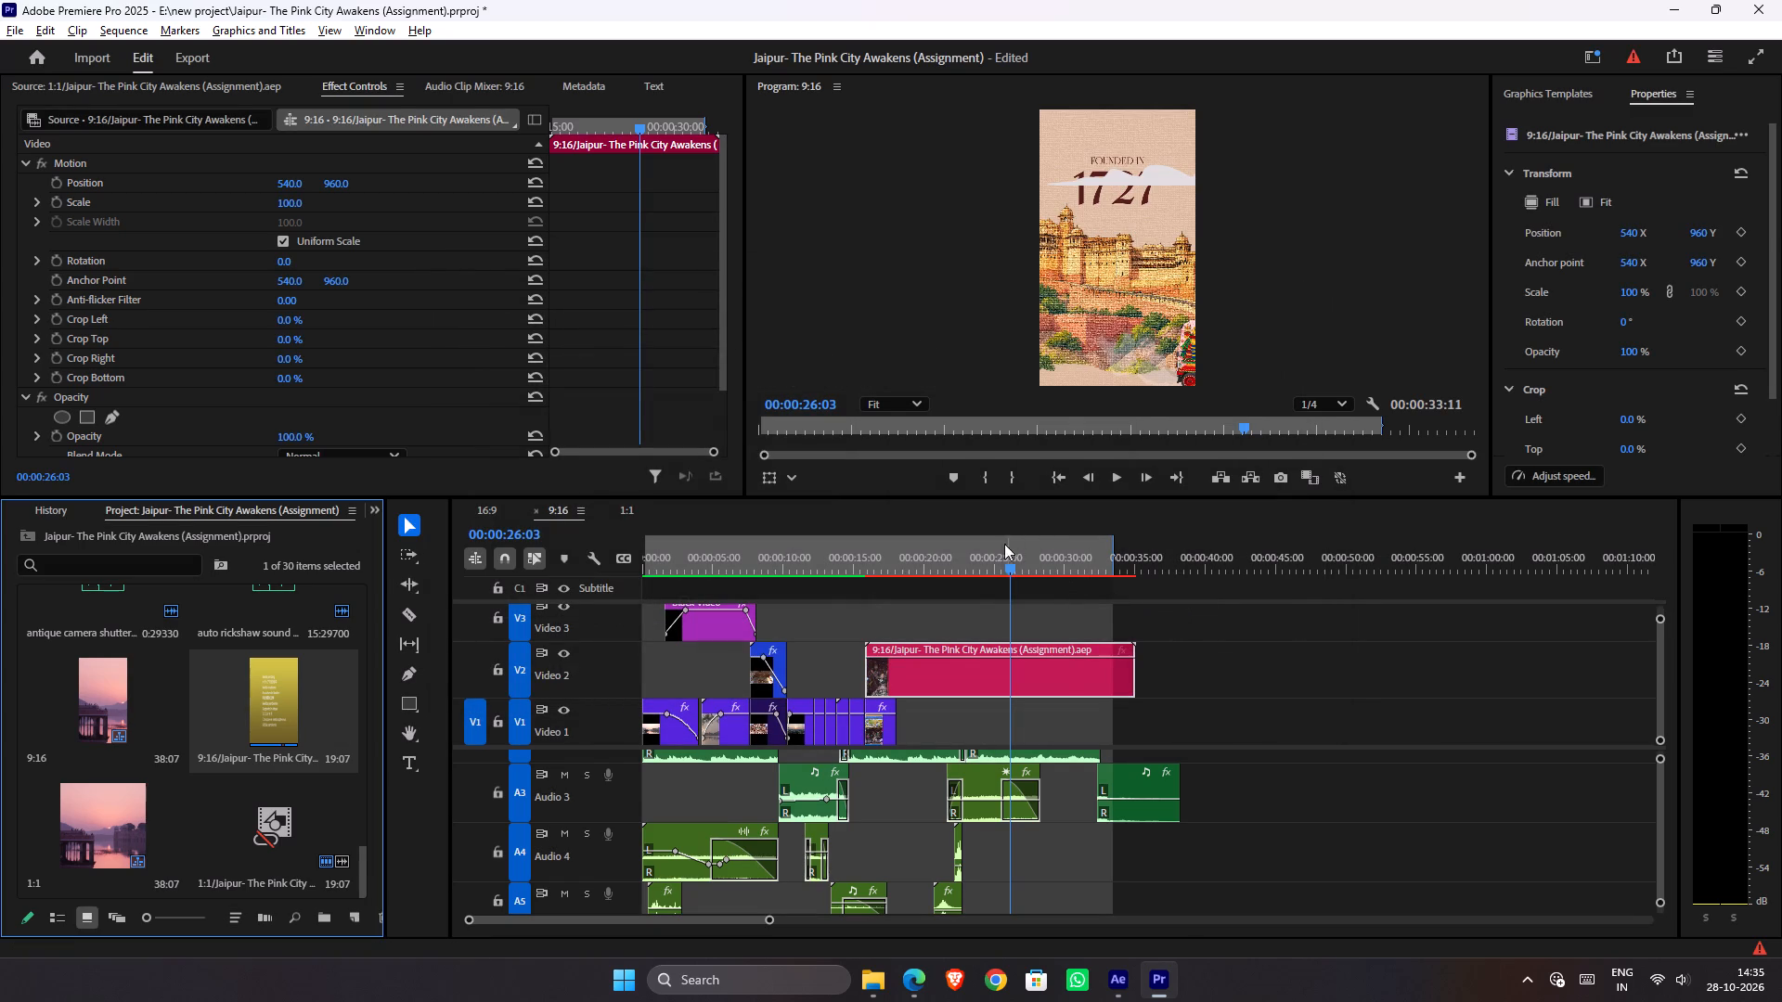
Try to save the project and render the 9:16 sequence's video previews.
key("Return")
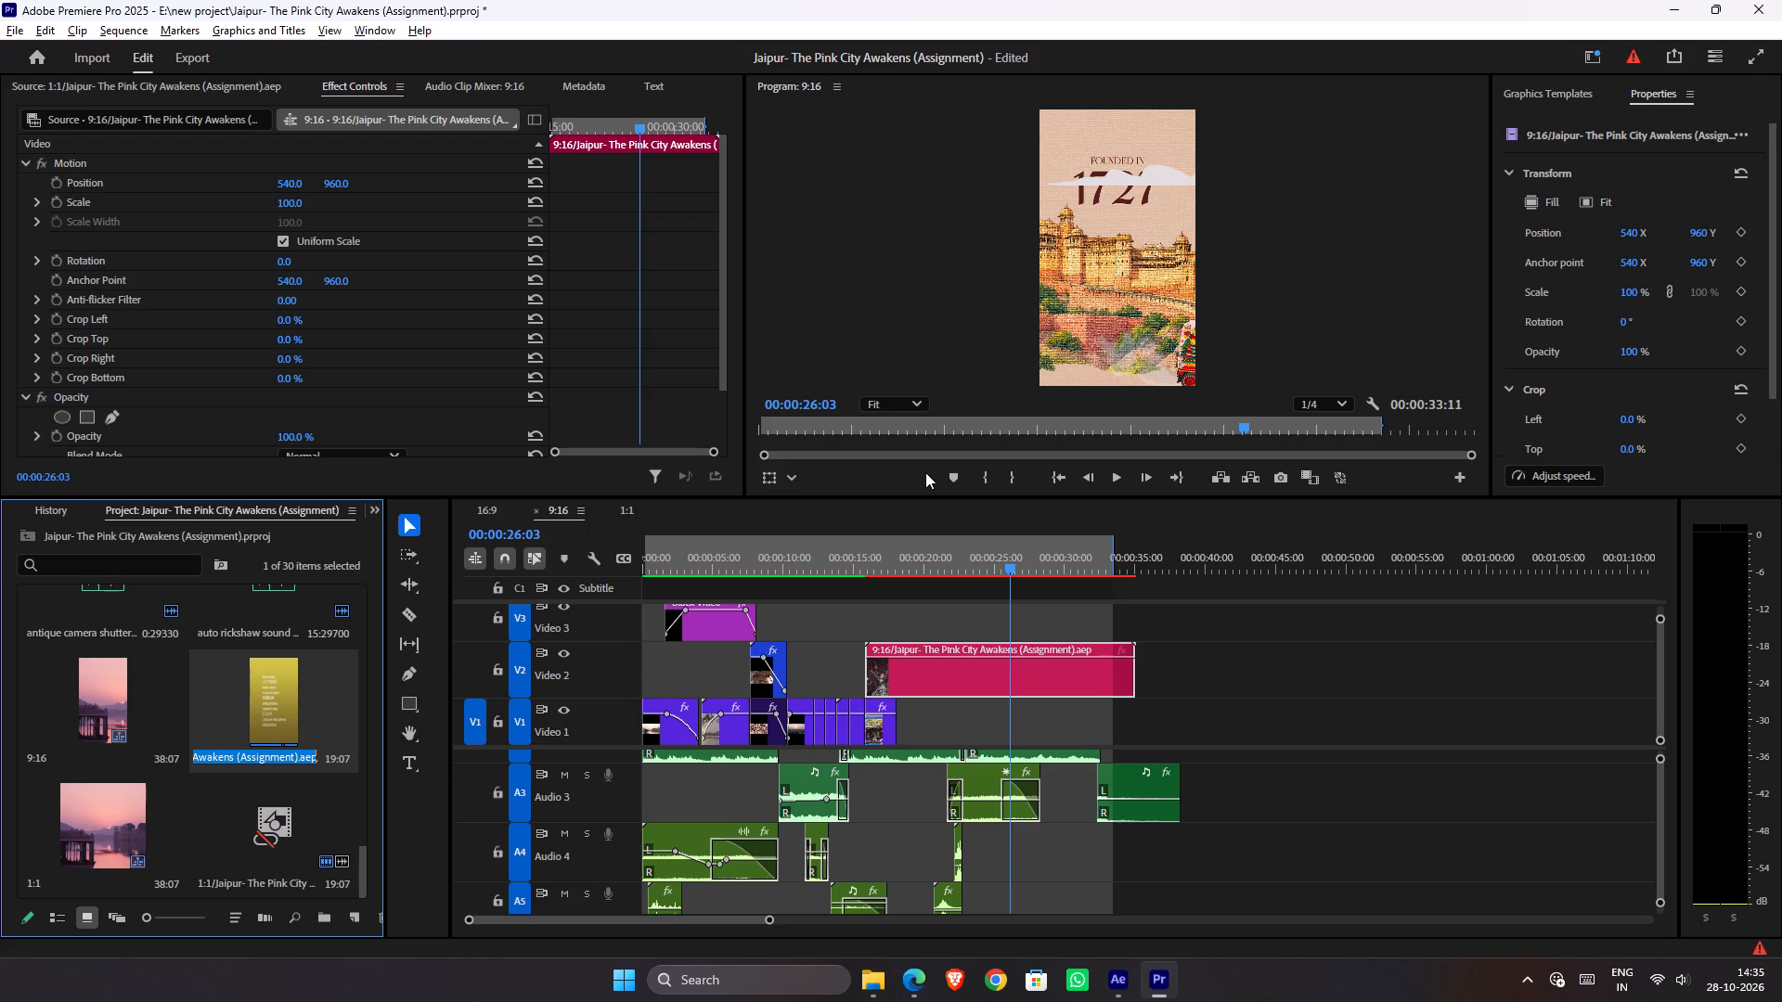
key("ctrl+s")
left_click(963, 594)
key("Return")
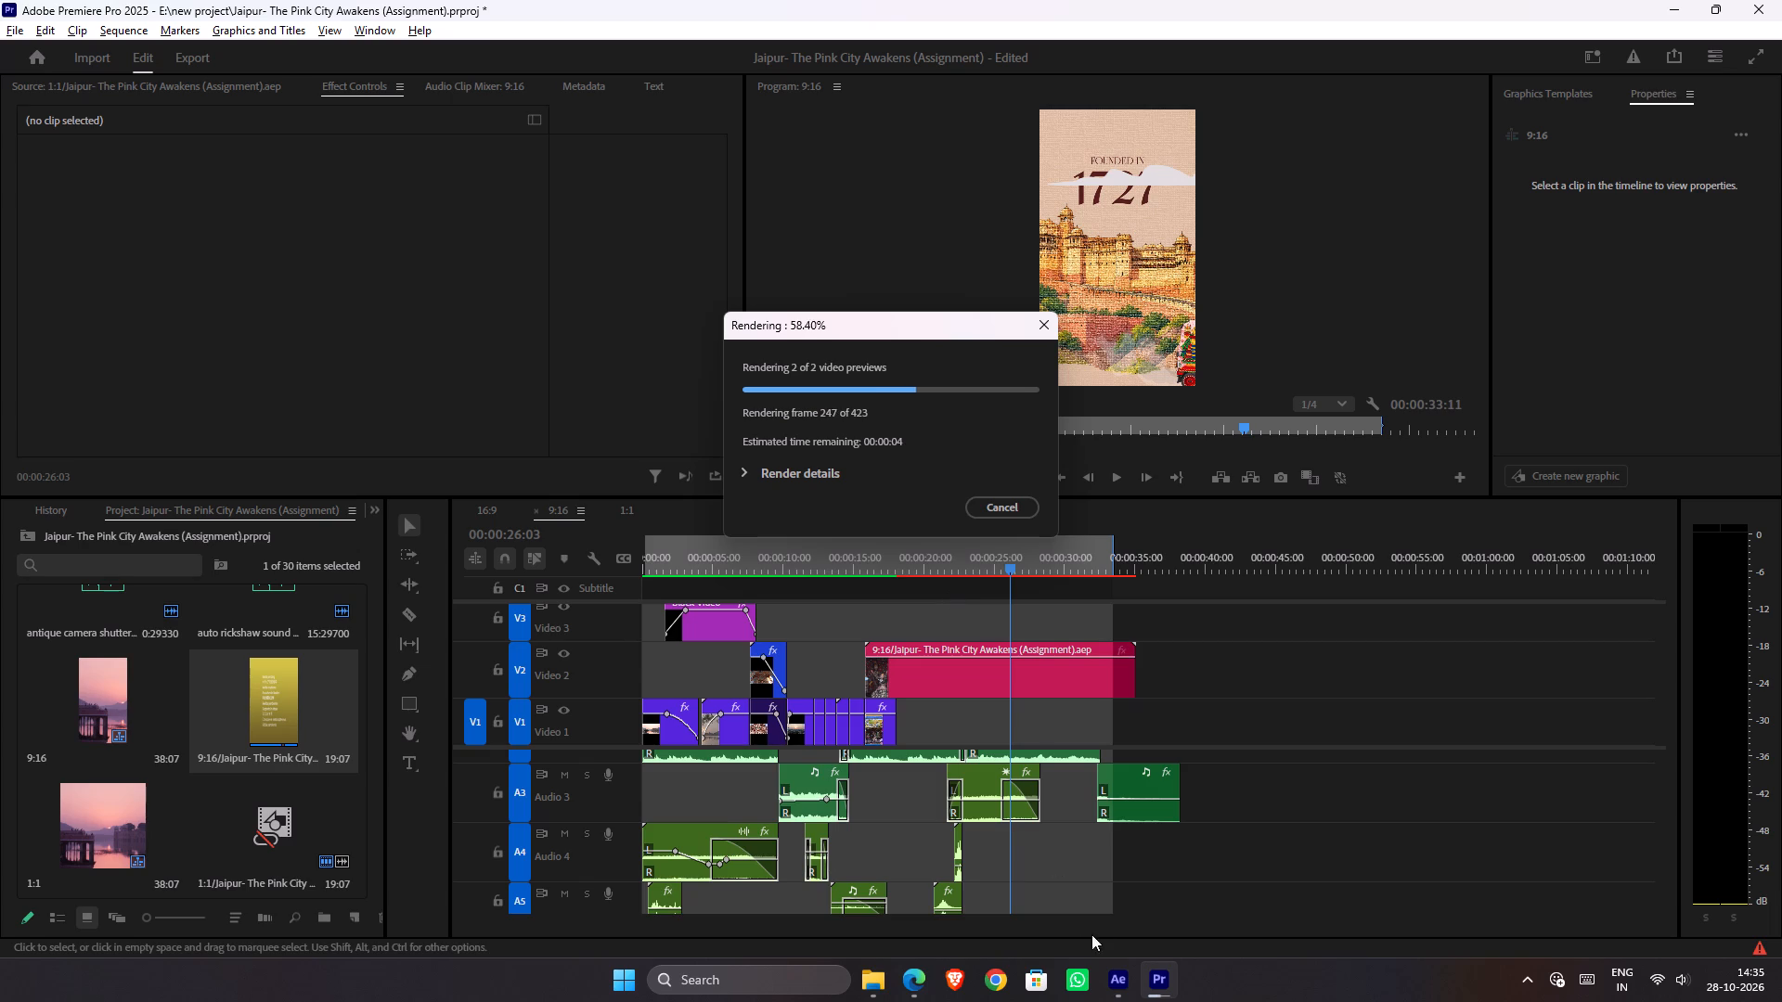
Switch to After Effects and close it.
left_click(1123, 970)
left_click(1781, 0)
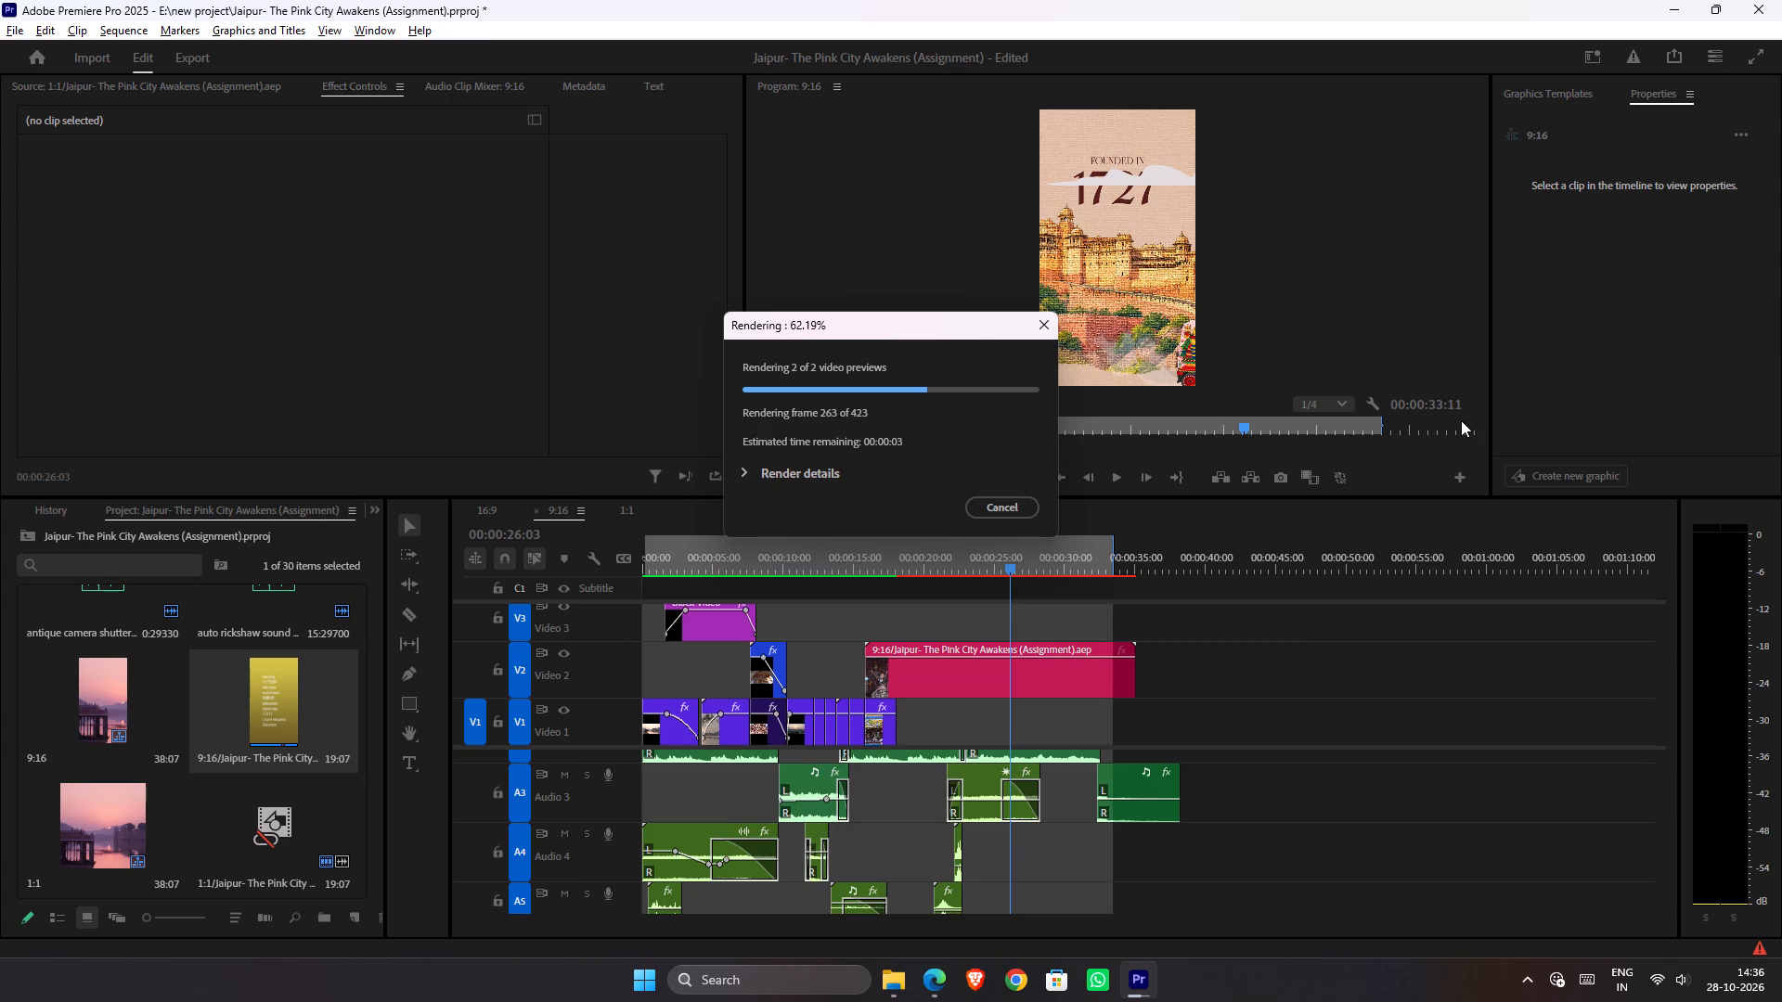
Upload the "Jaipur- The Pink City Awakens (Assignment) After Effects Files" folder from File Explorer to the Project Files folder in Google Drive.
left_click(923, 990)
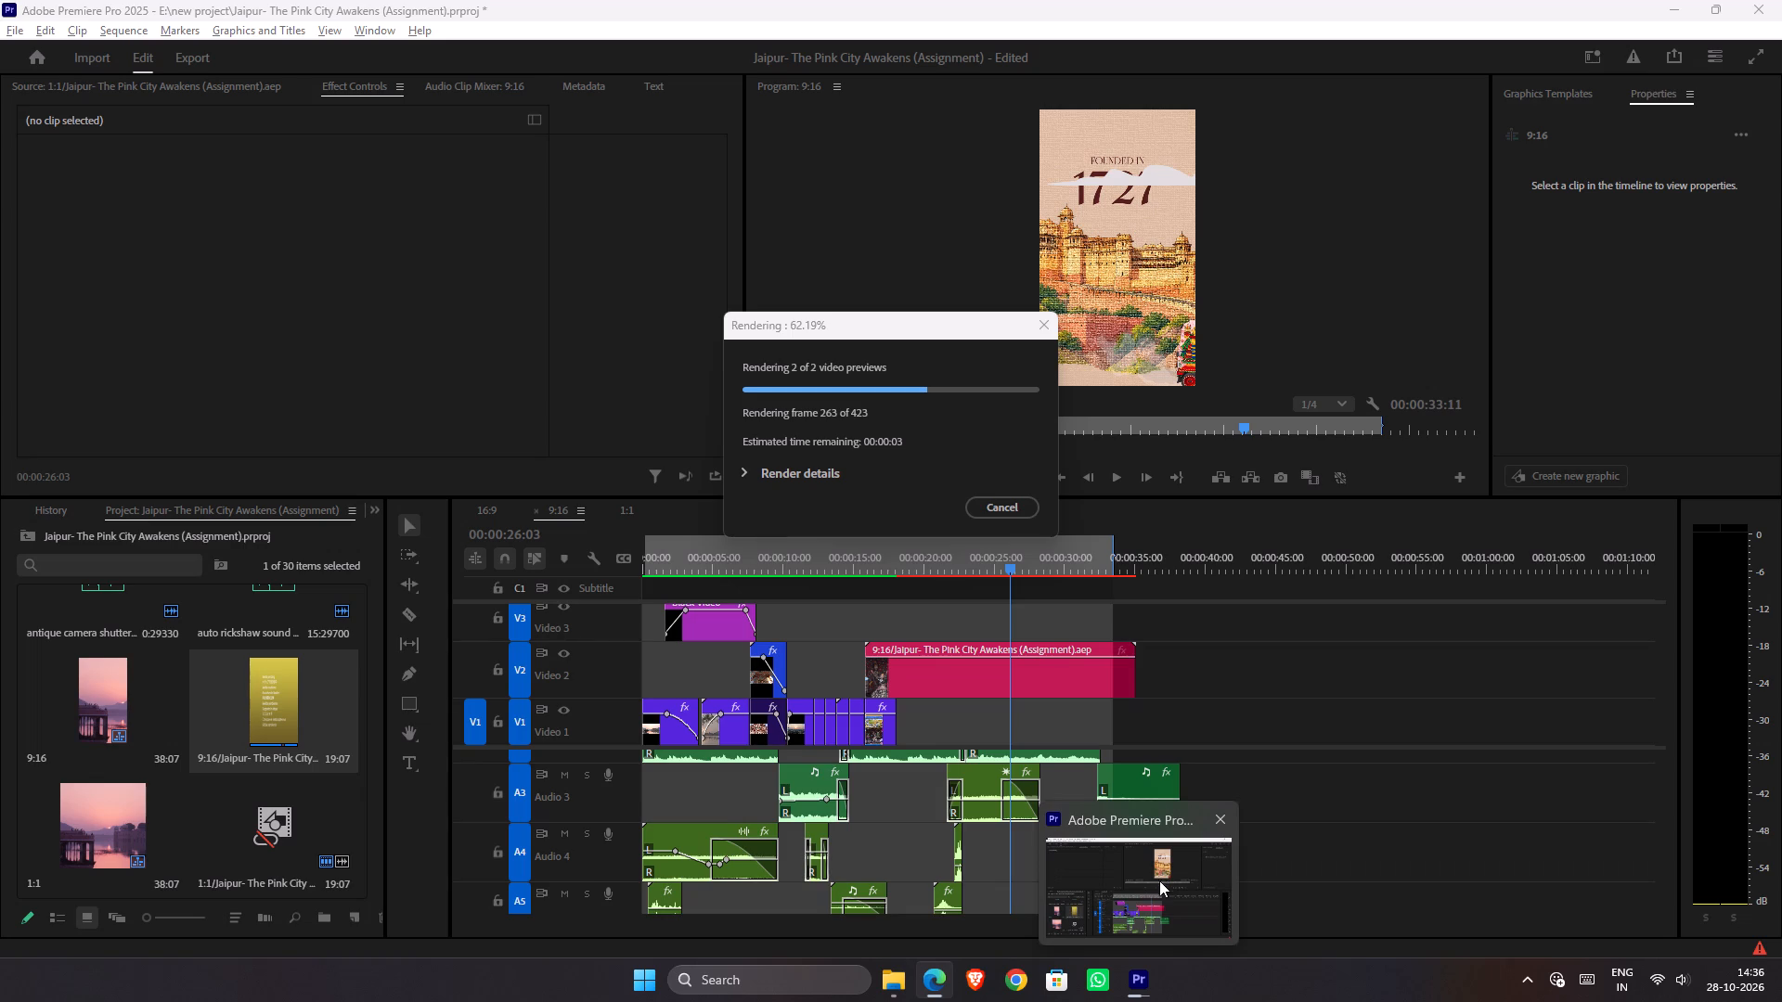
left_click(829, 123)
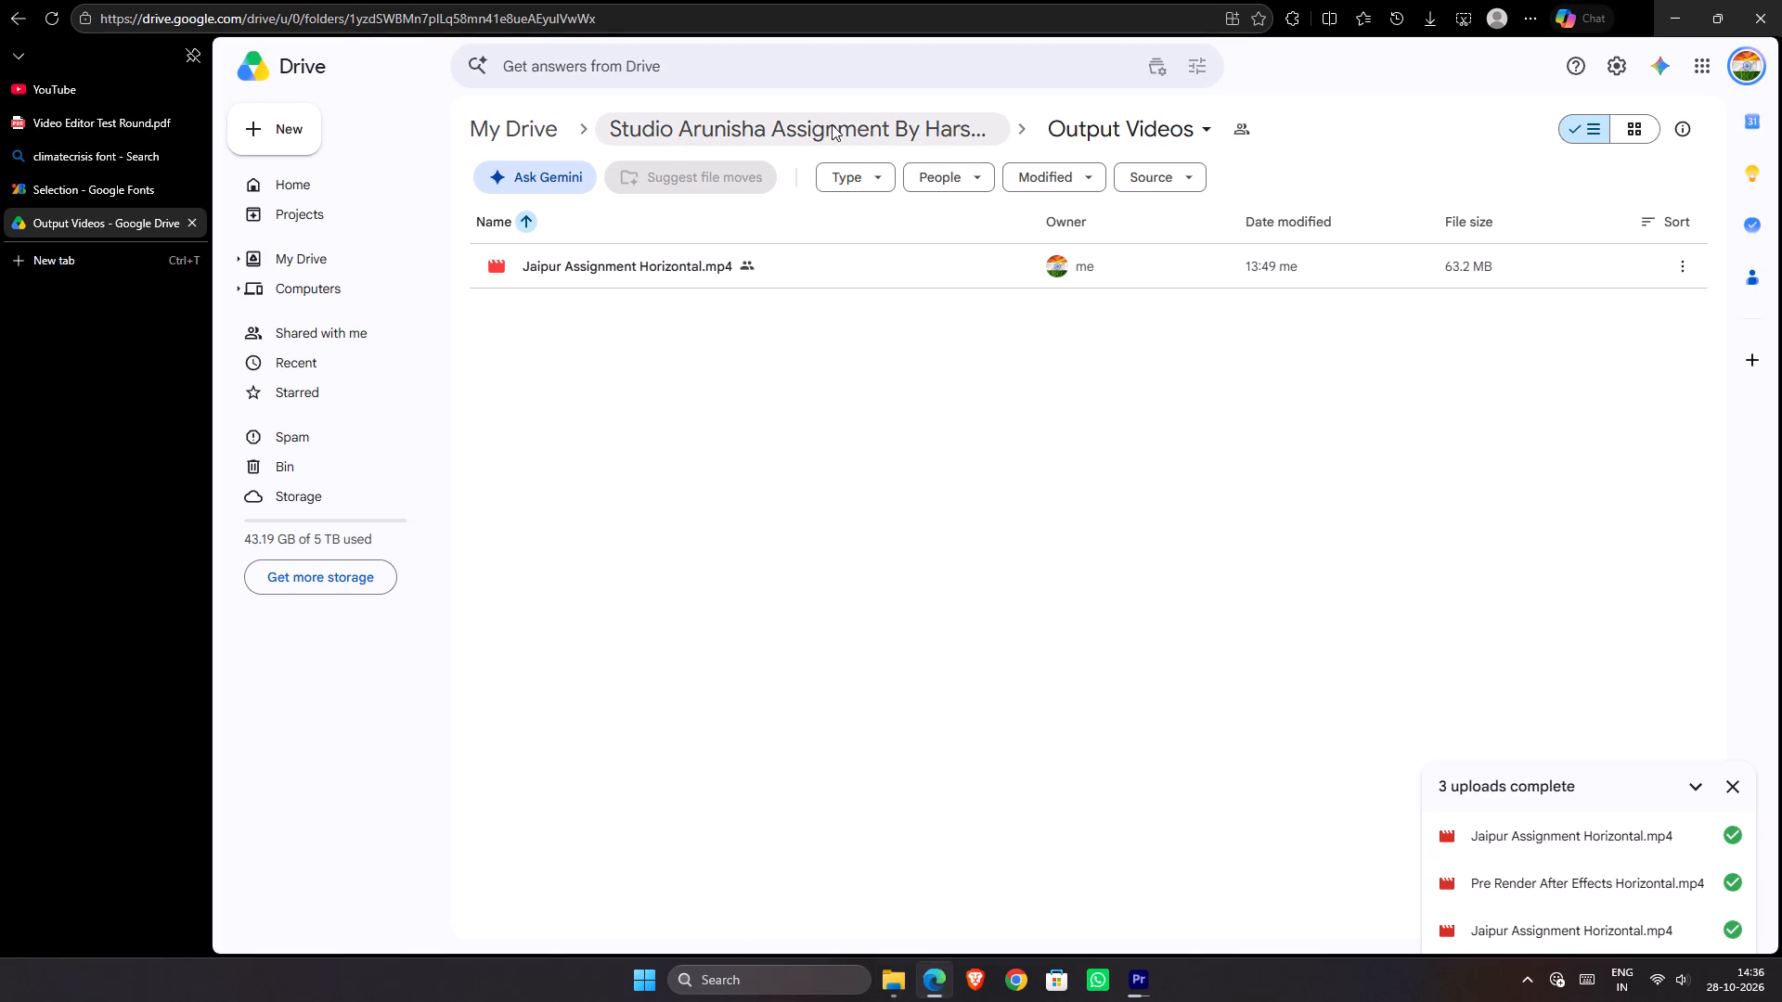
double_click(784, 305)
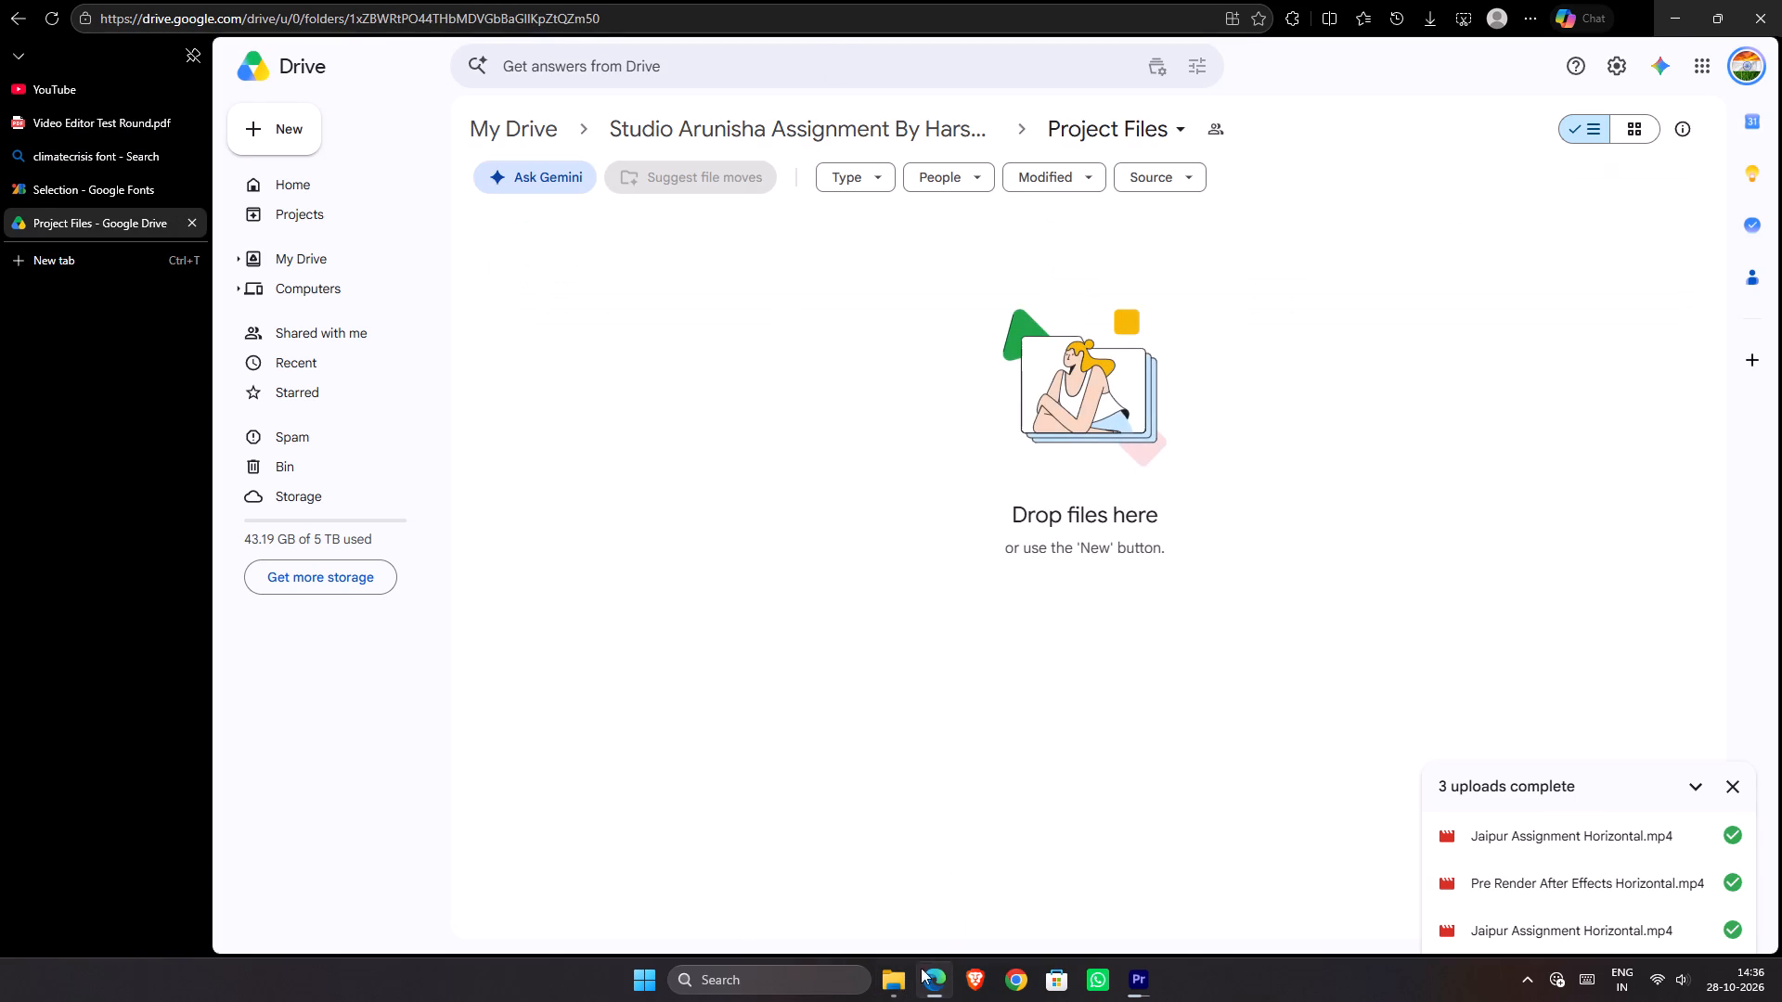
left_click(899, 979)
left_click(987, 894)
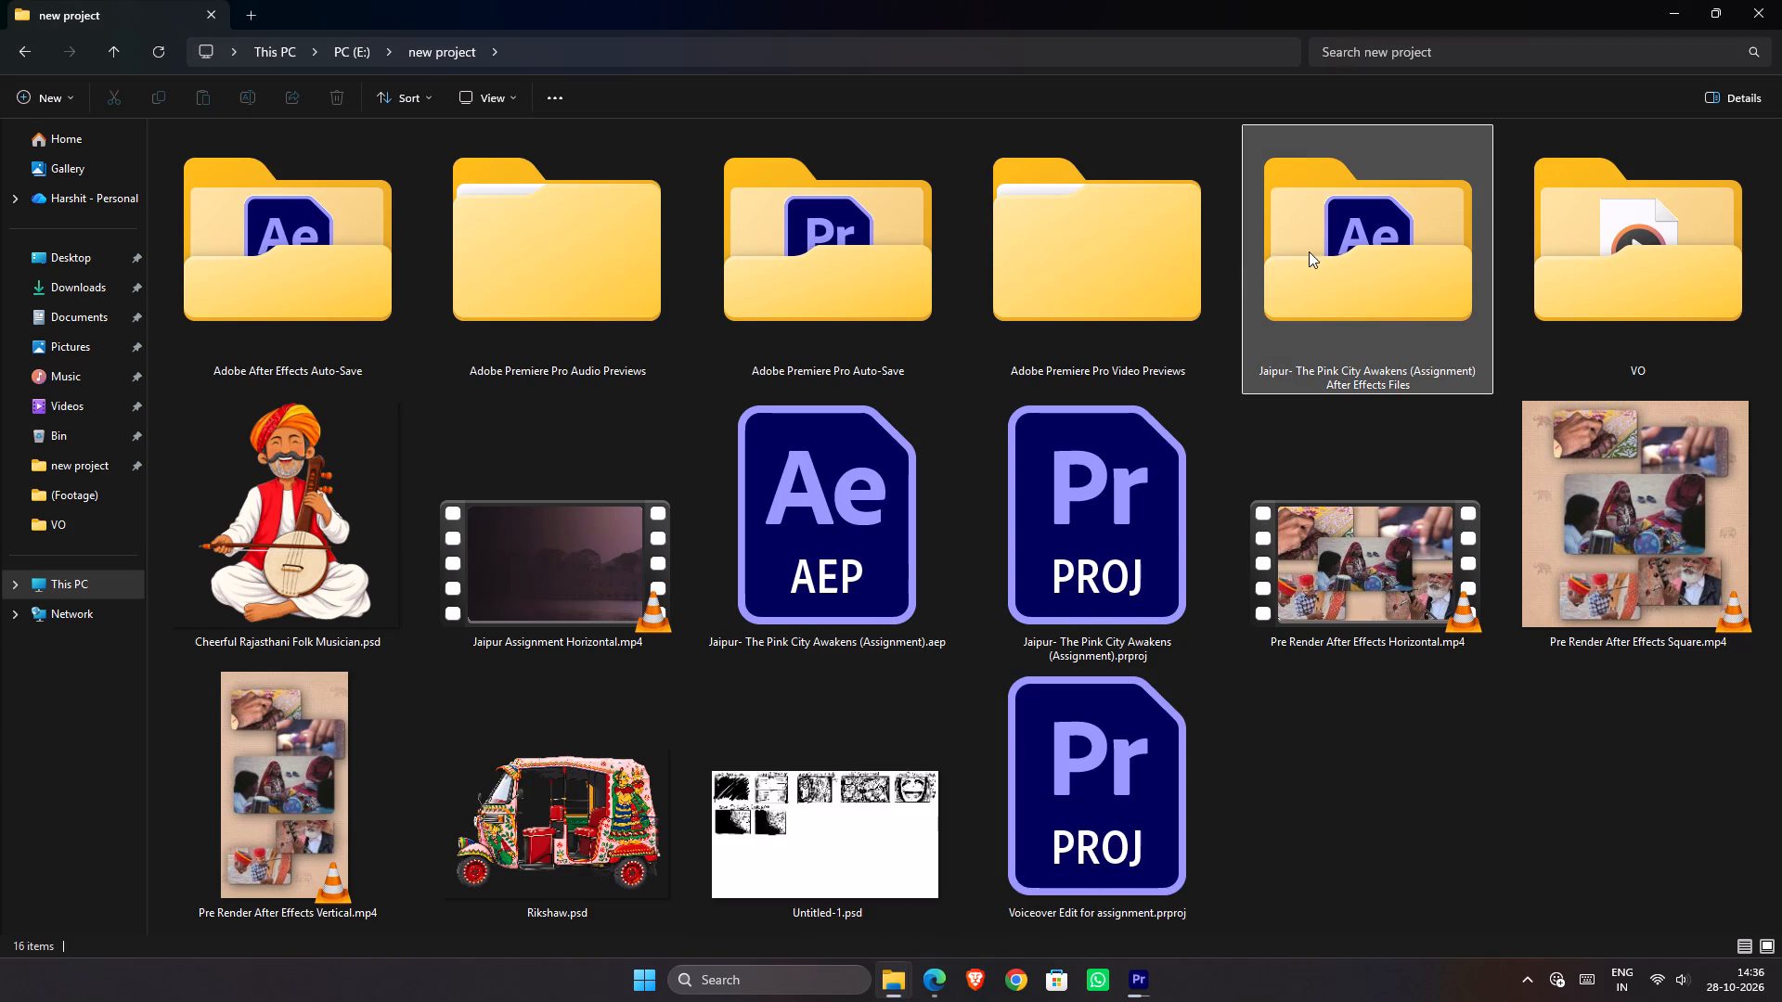
left_click(1322, 257)
left_click_drag(1375, 251, 1356, 320)
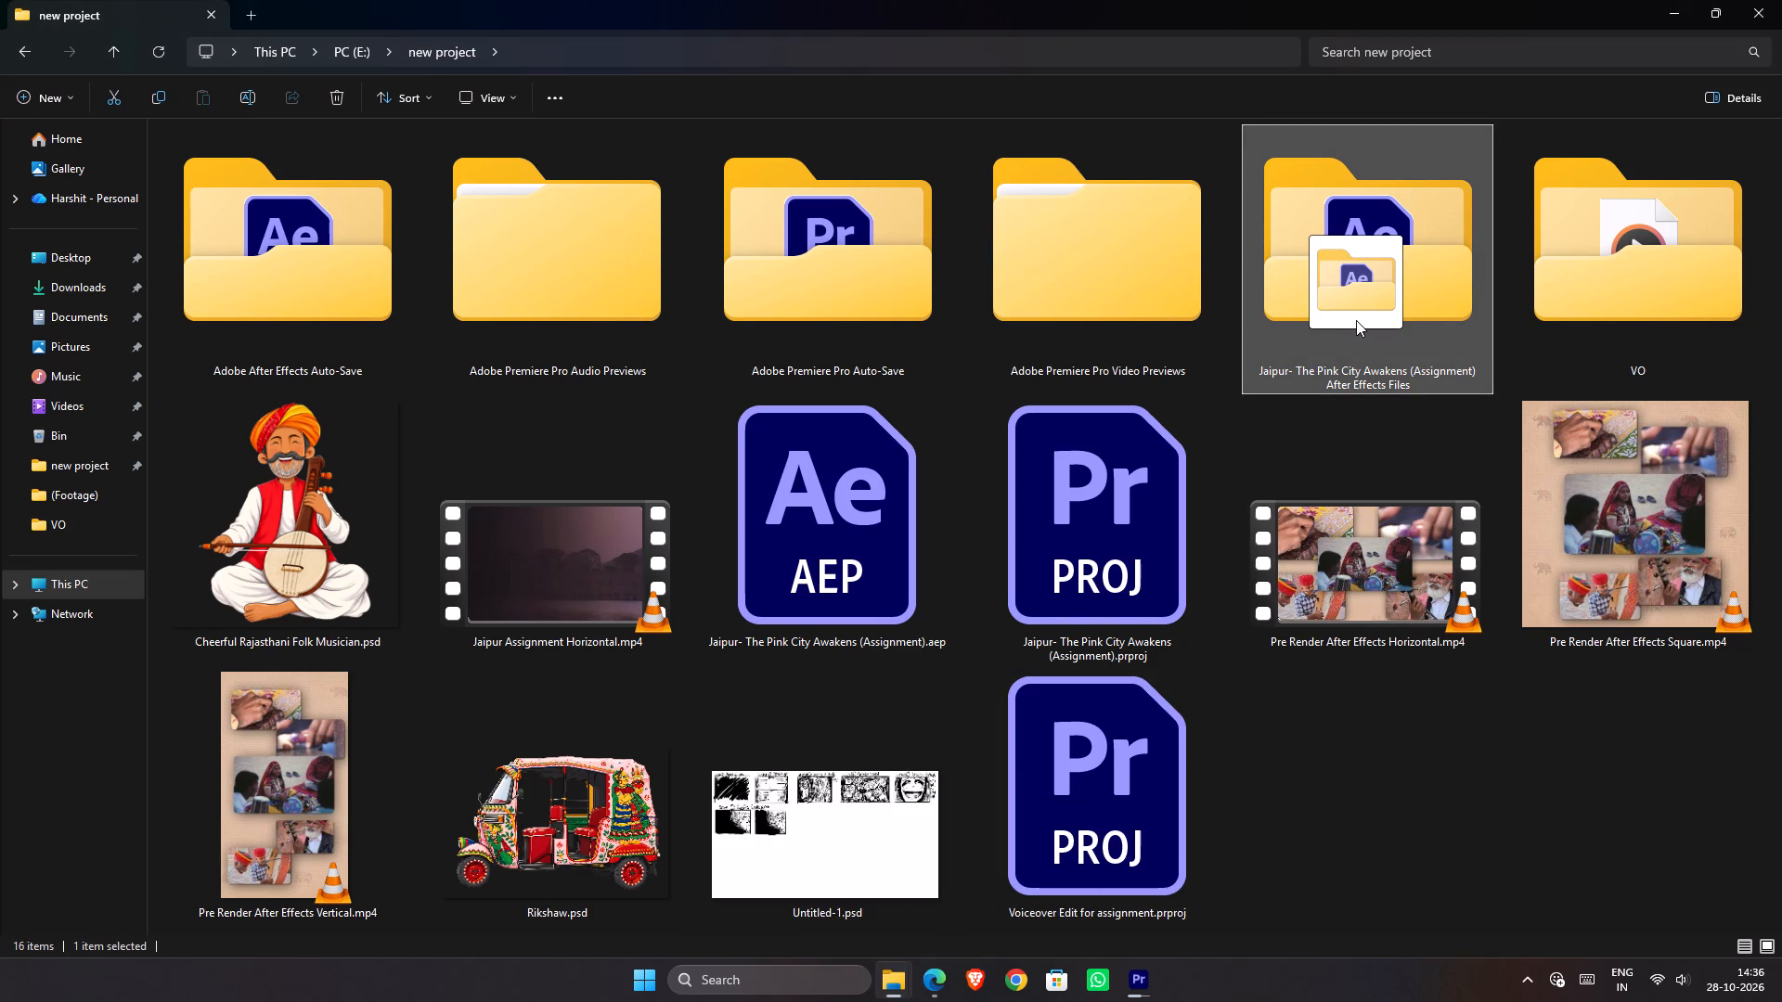
left_click_drag(1356, 320, 896, 436)
key("alt+Tab")
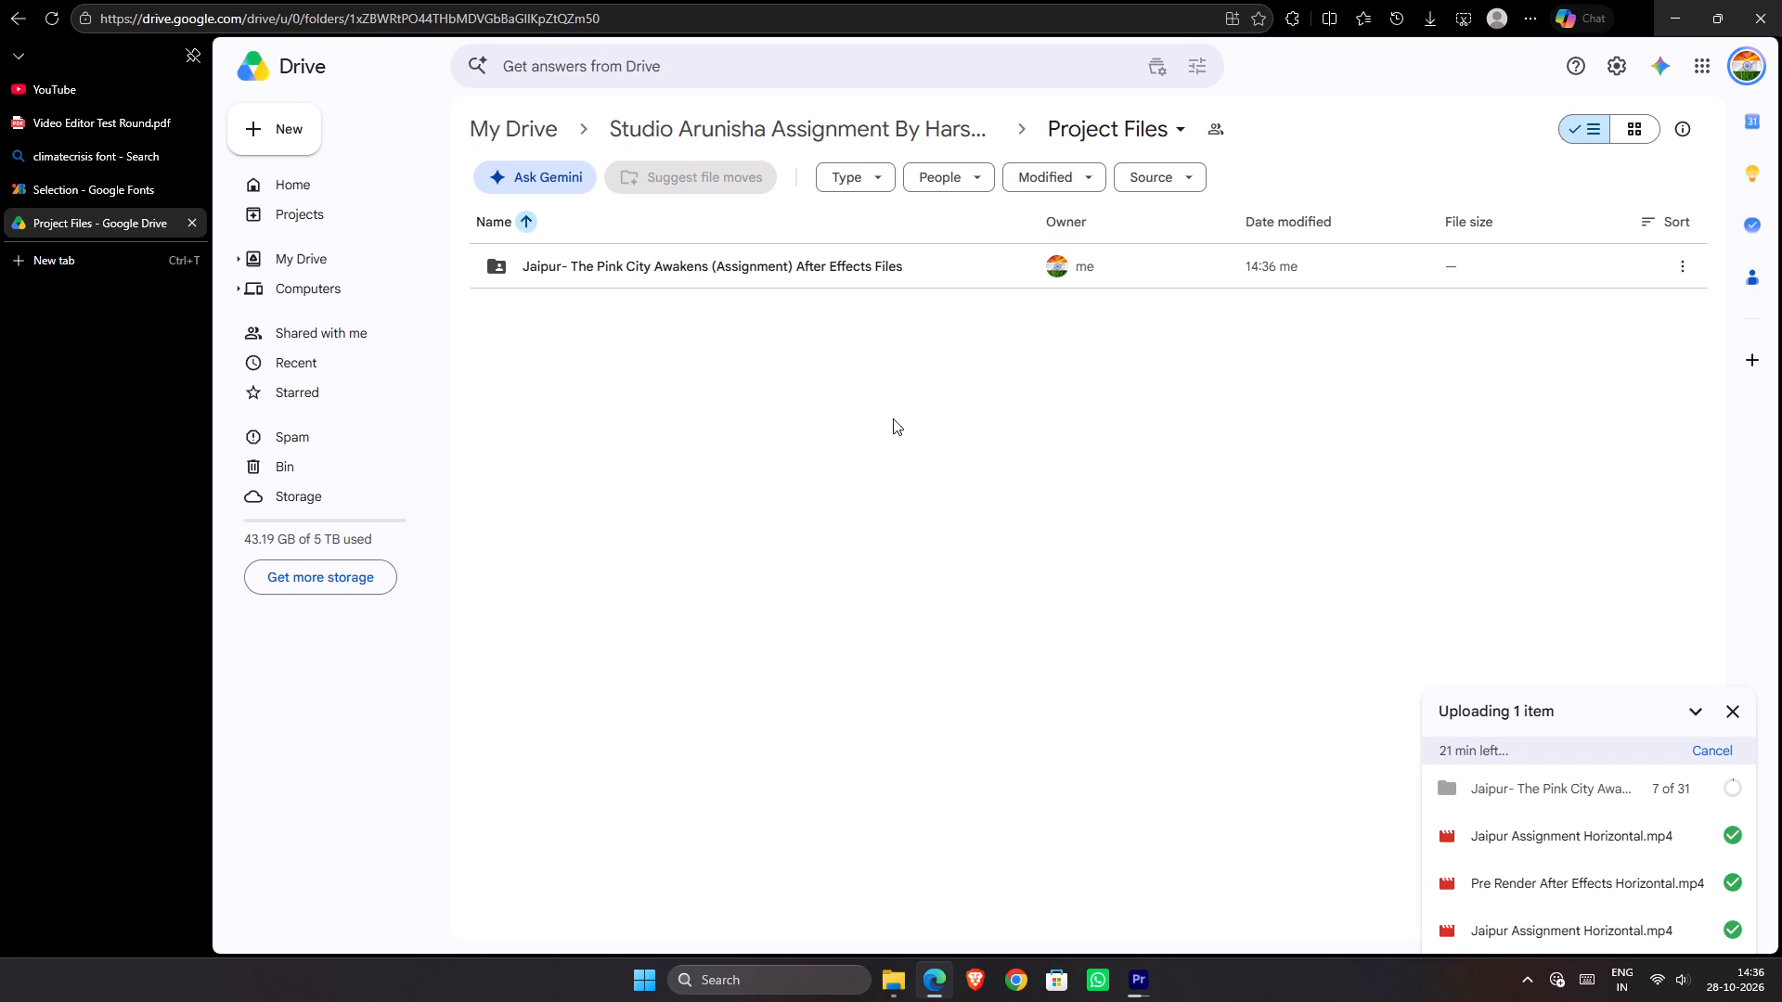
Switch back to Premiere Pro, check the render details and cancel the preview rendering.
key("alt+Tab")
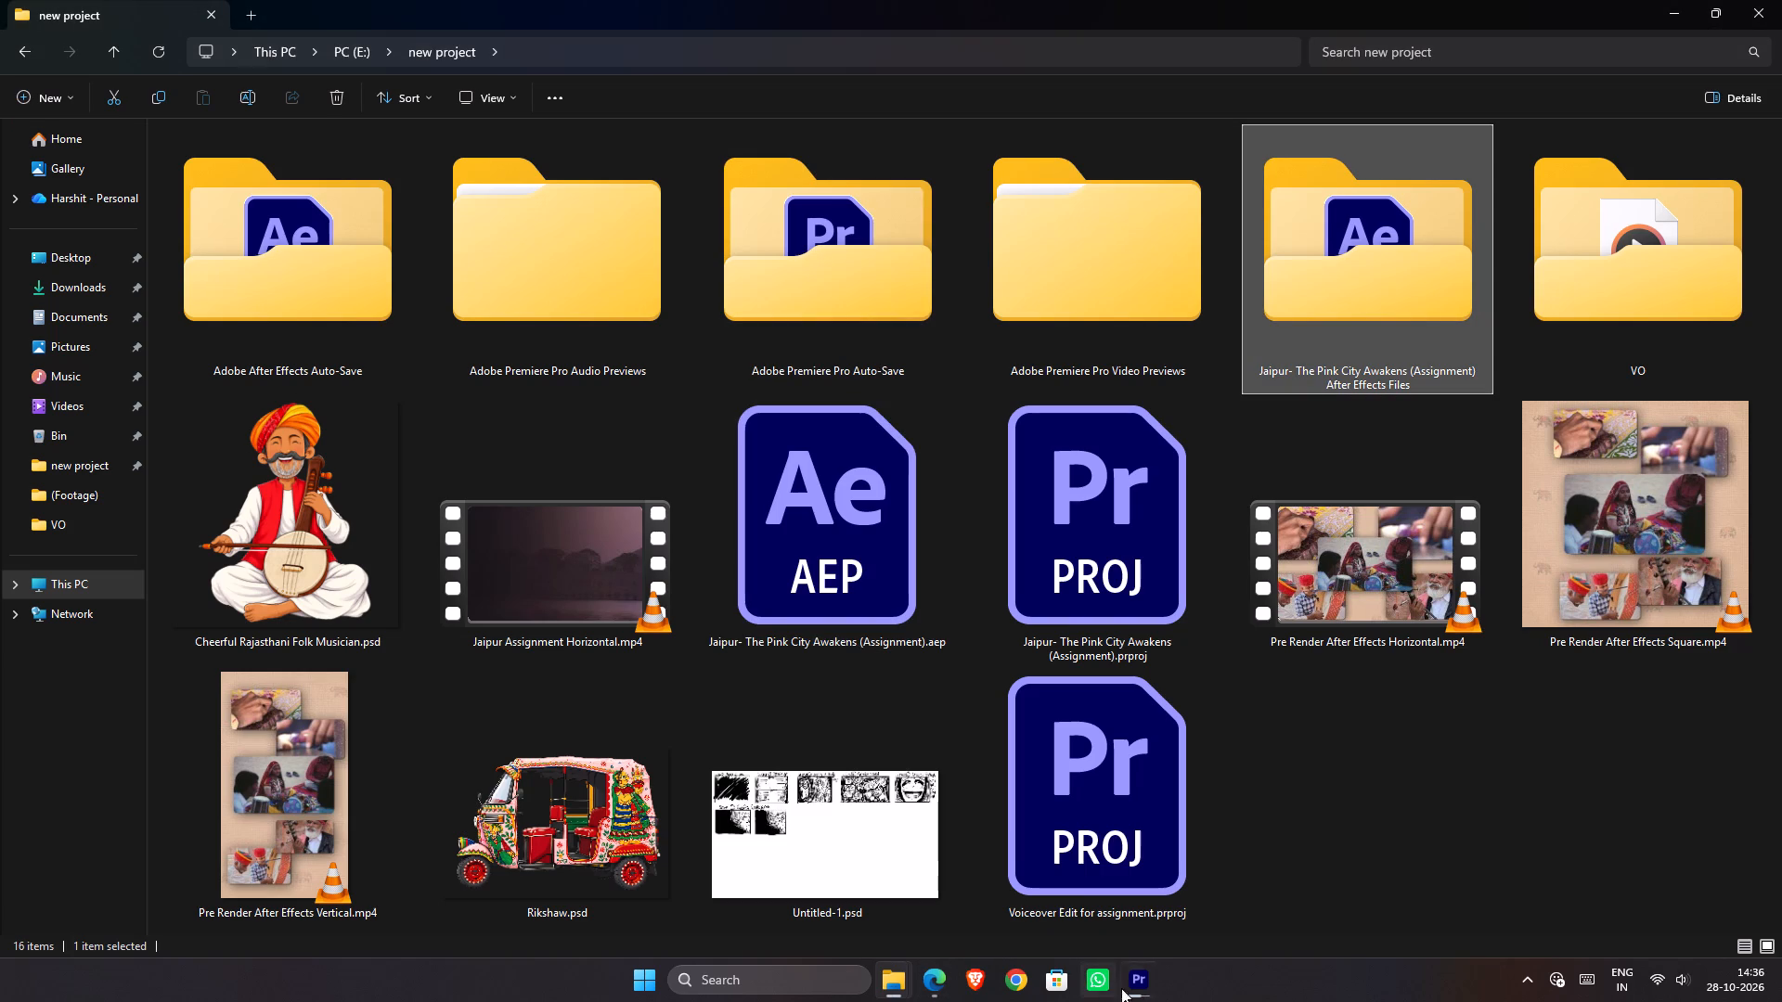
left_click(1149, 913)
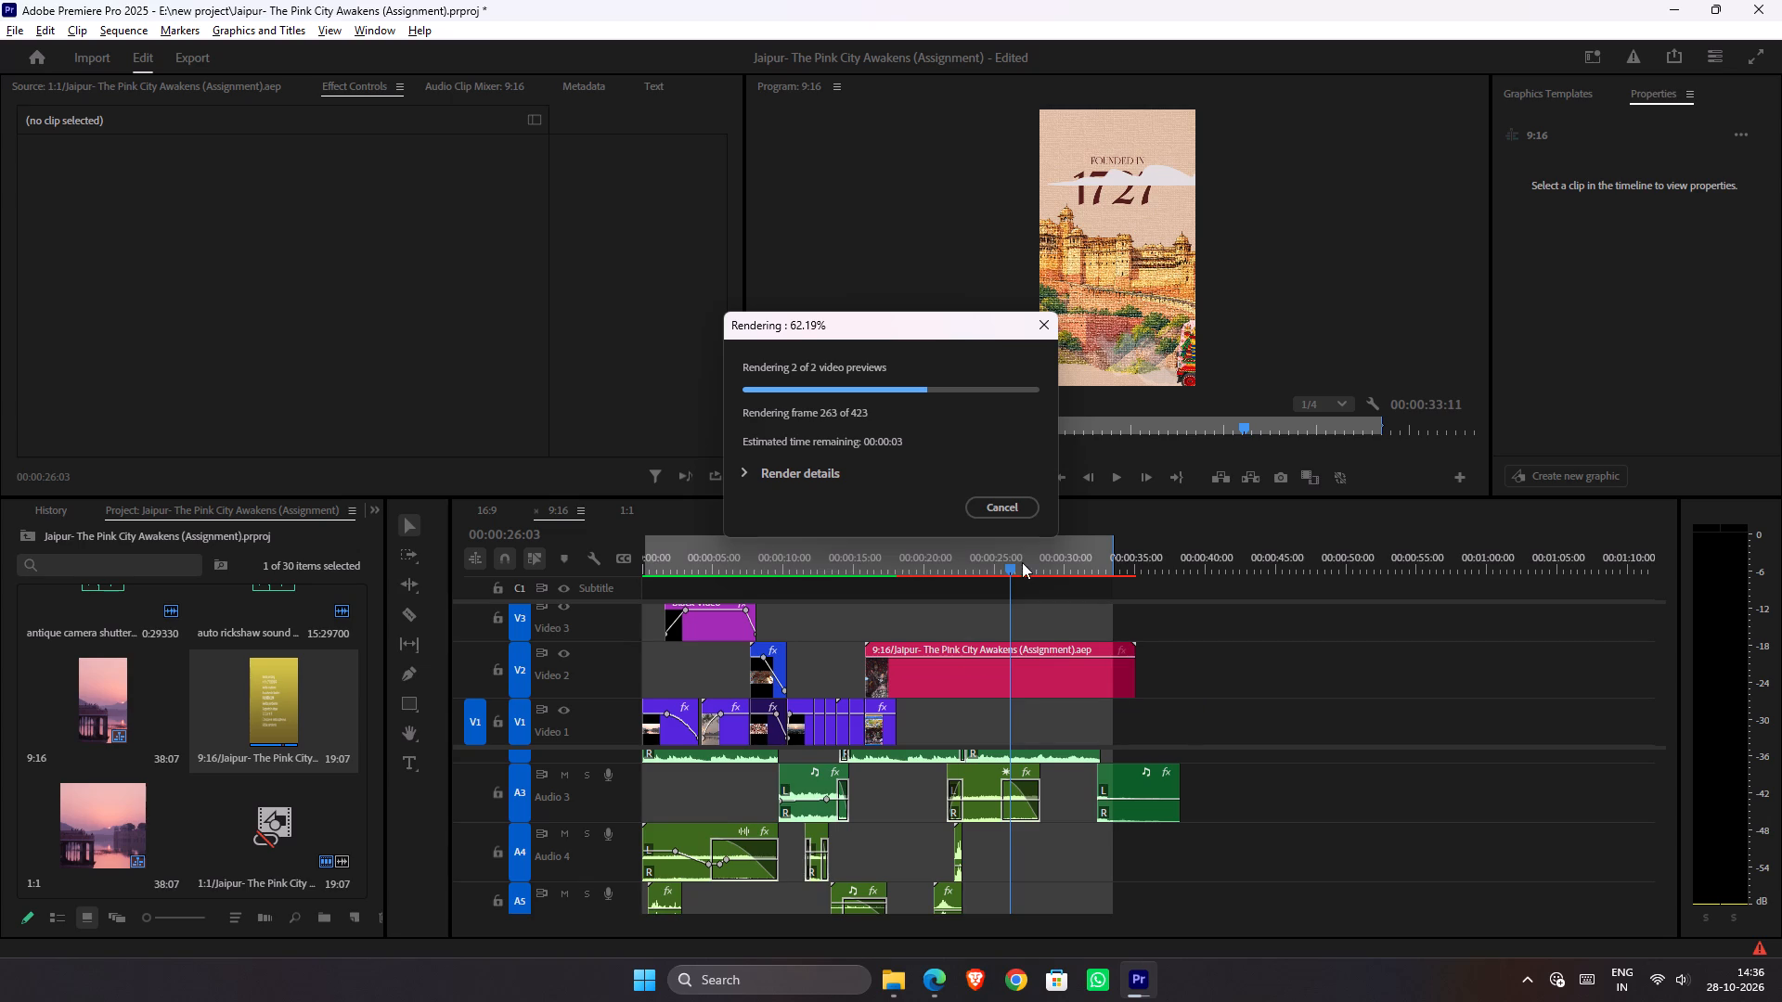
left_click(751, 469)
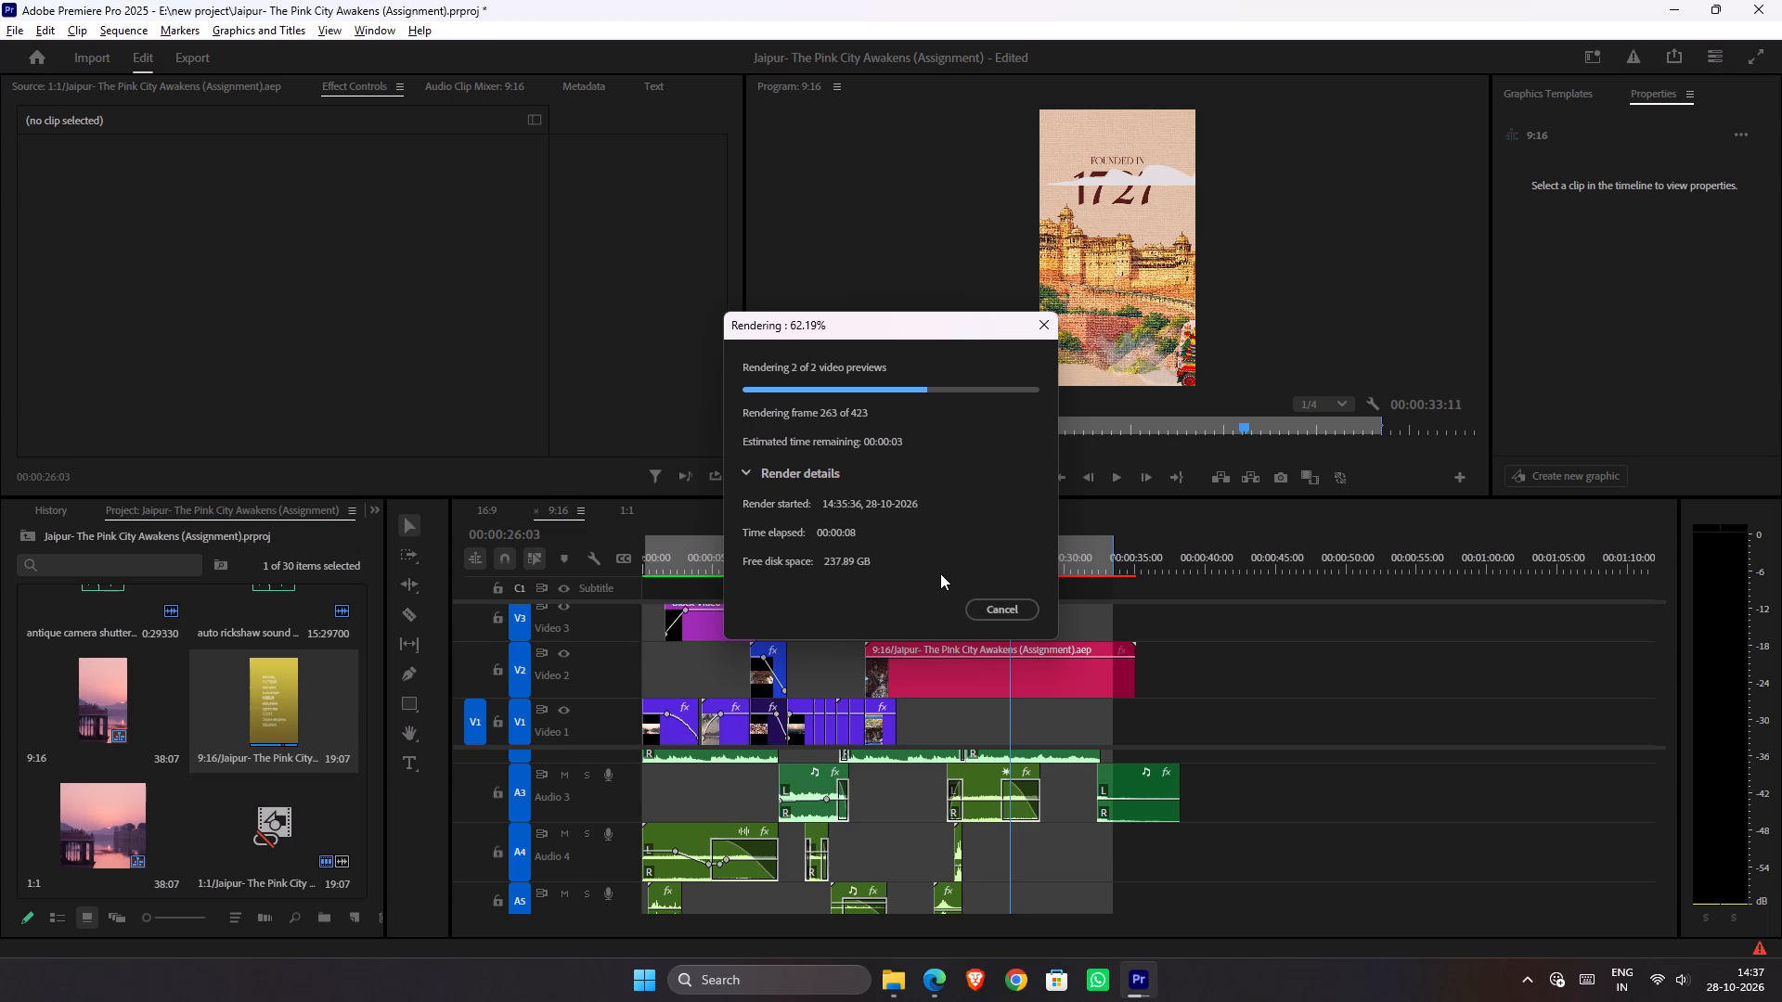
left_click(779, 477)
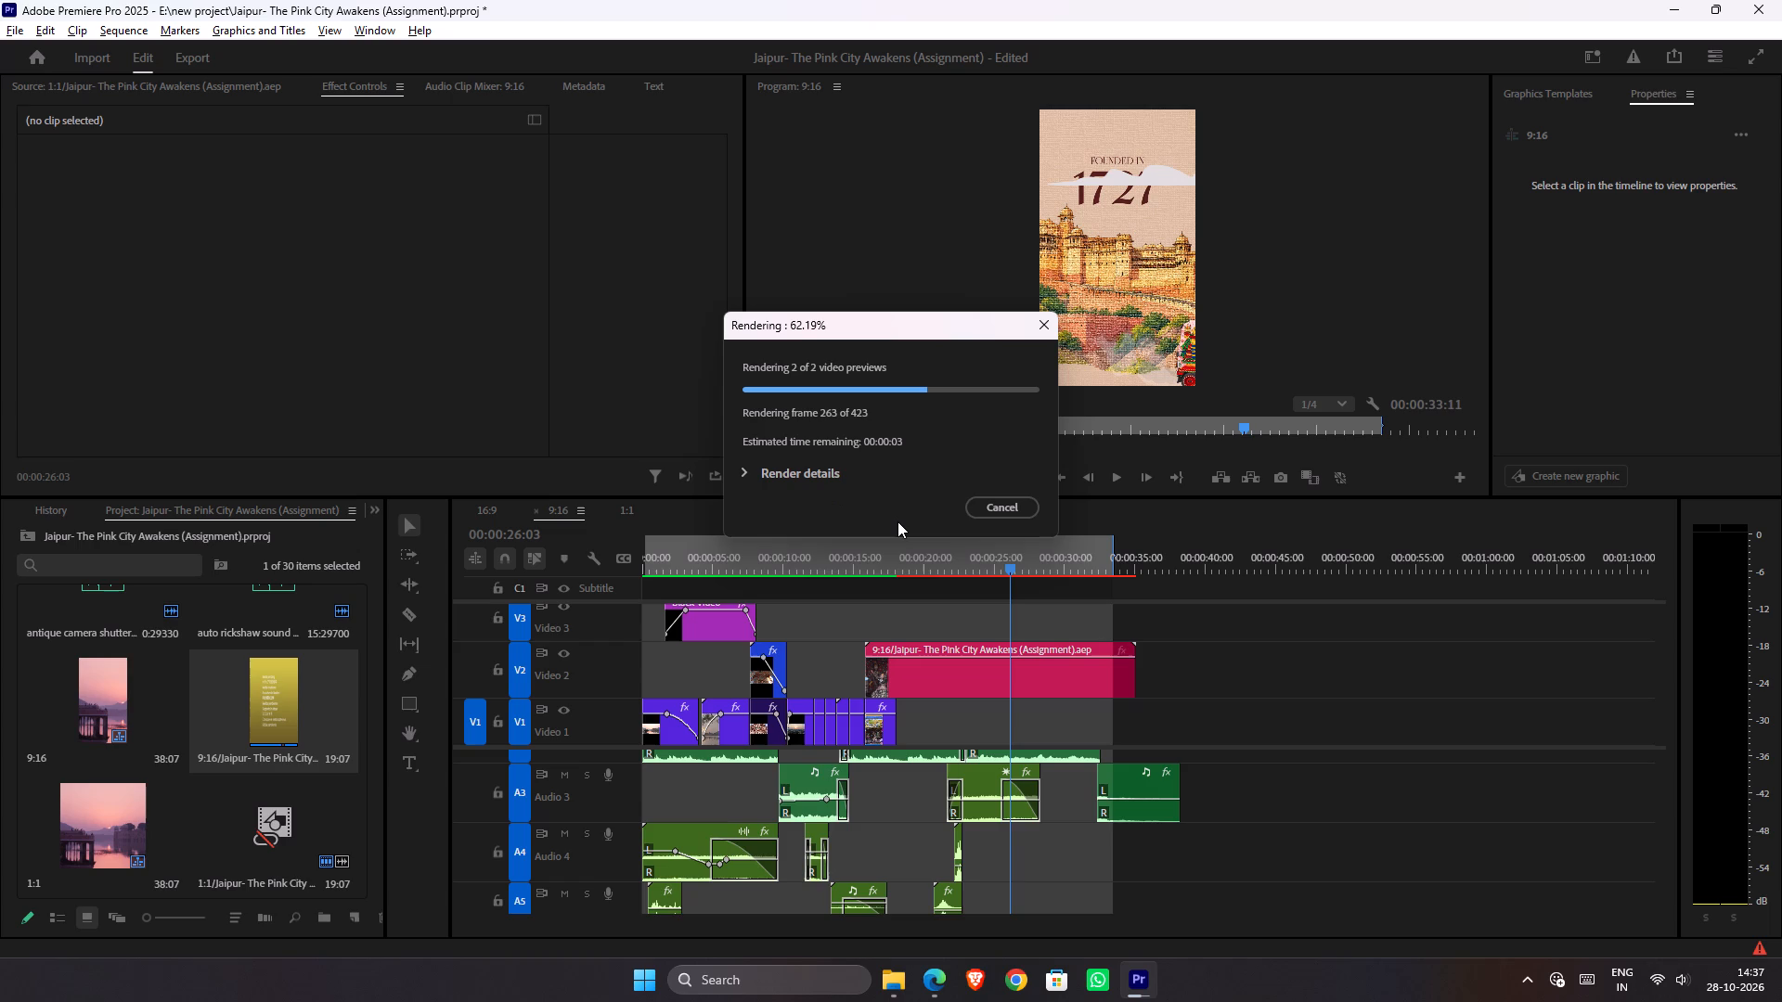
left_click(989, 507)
Scrub through the relinked clip in the 9:16 sequence to 00:00:21:12 and save the project.
left_click_drag(924, 560, 920, 567)
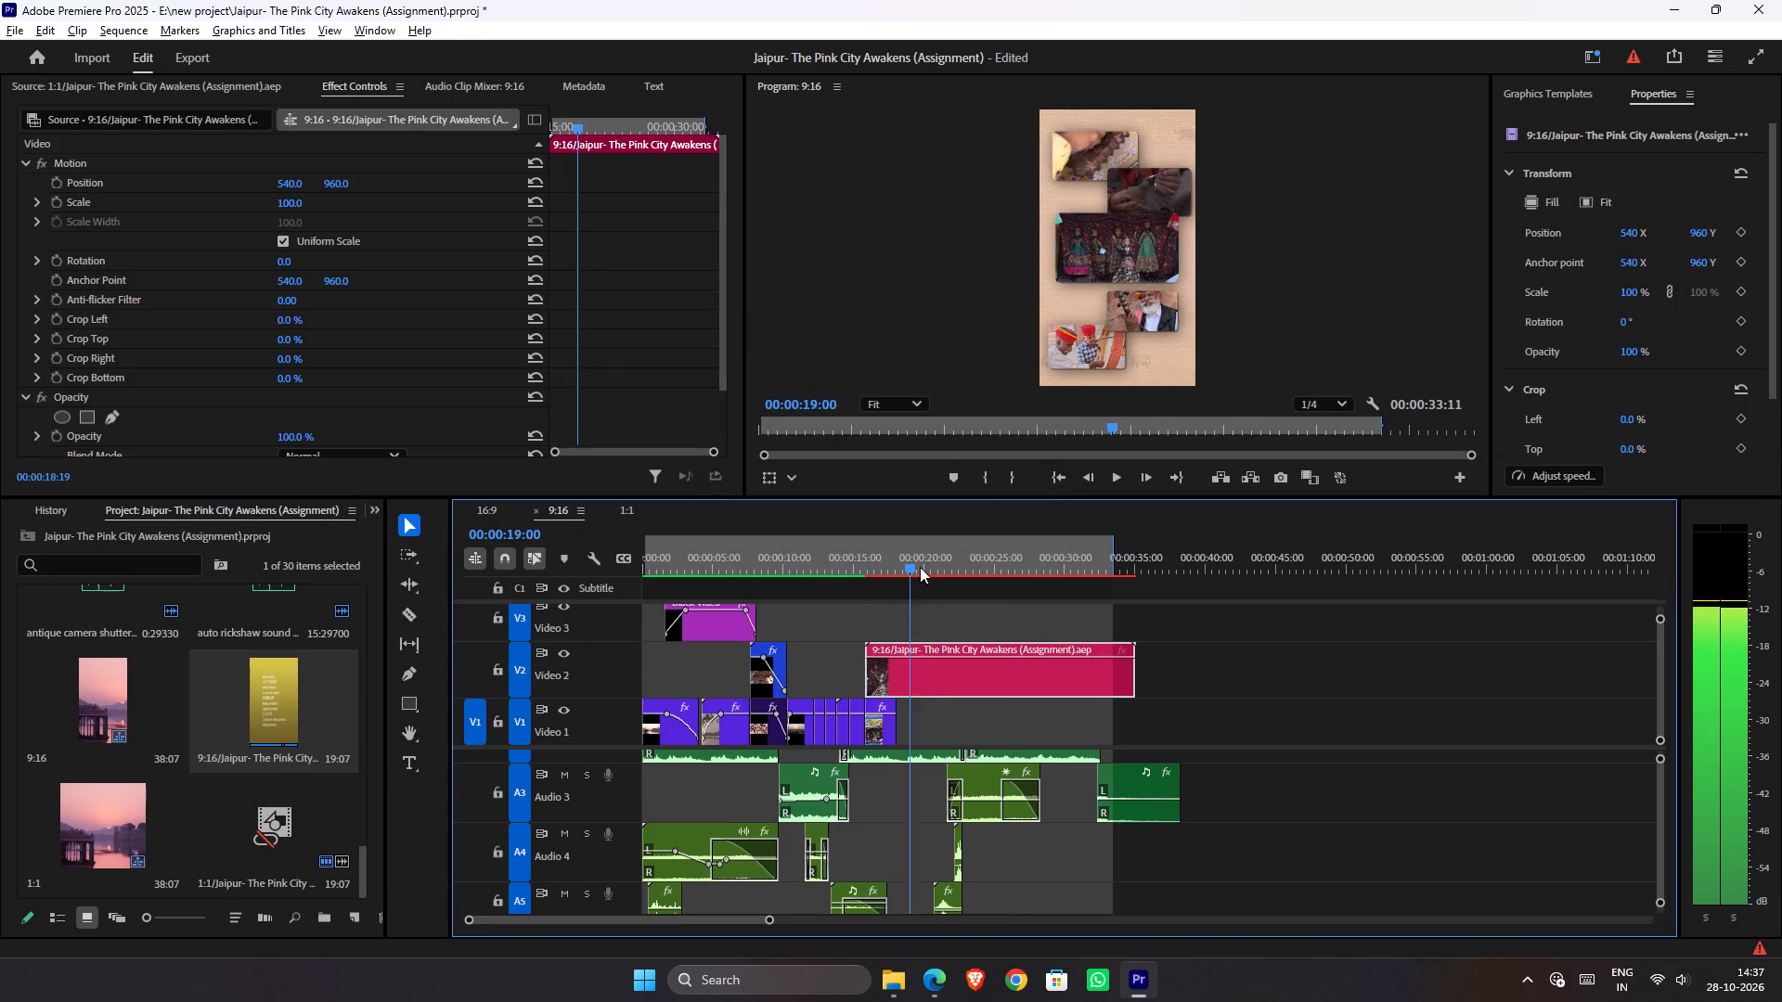
left_click_drag(920, 567, 948, 567)
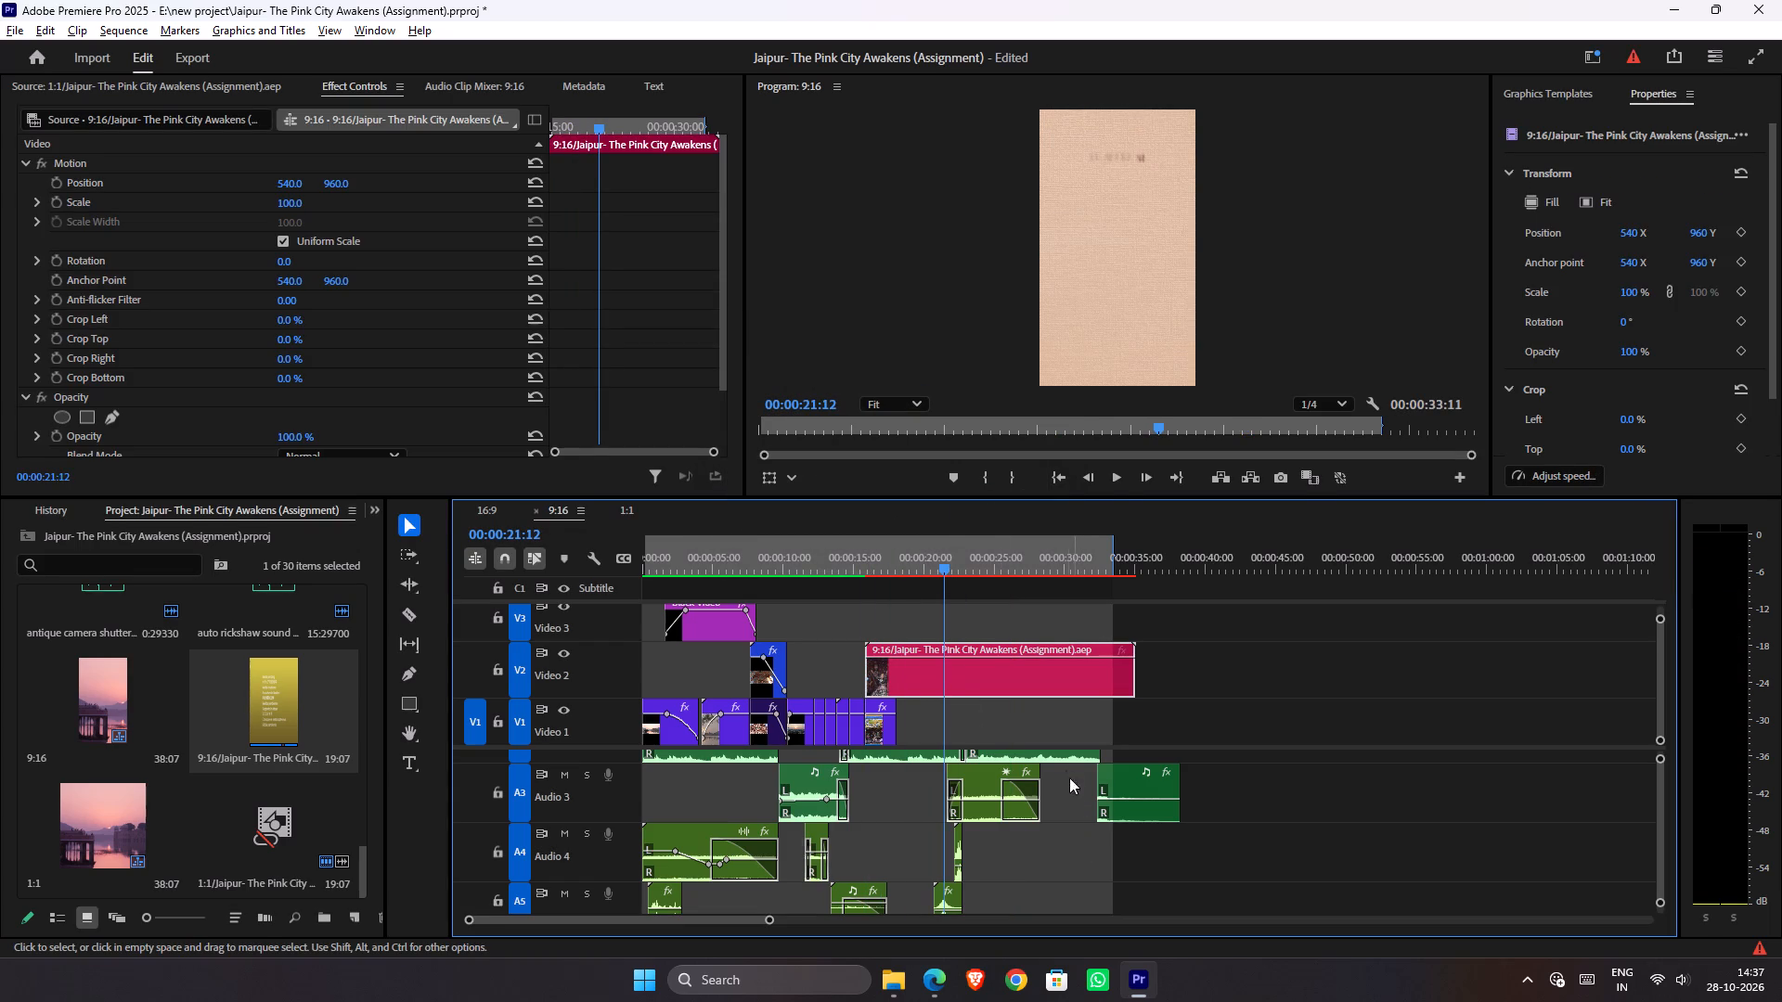
key("ctrl+s")
left_click(1037, 687)
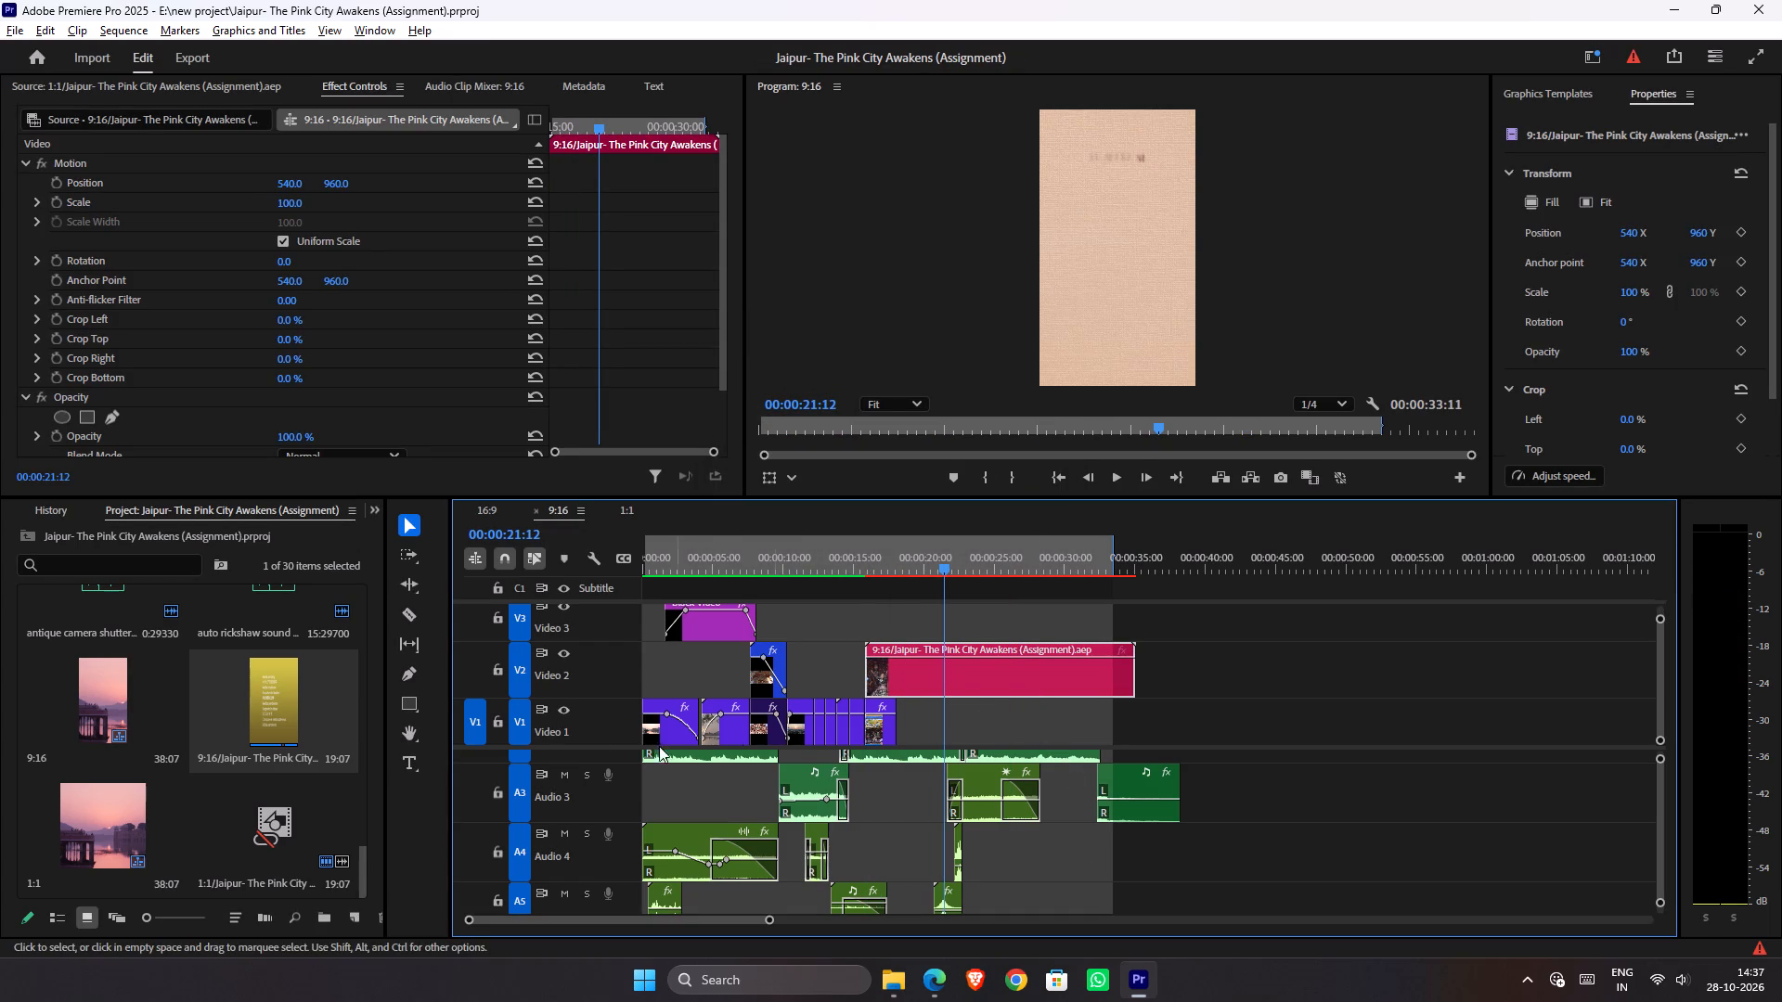
left_click(300, 728)
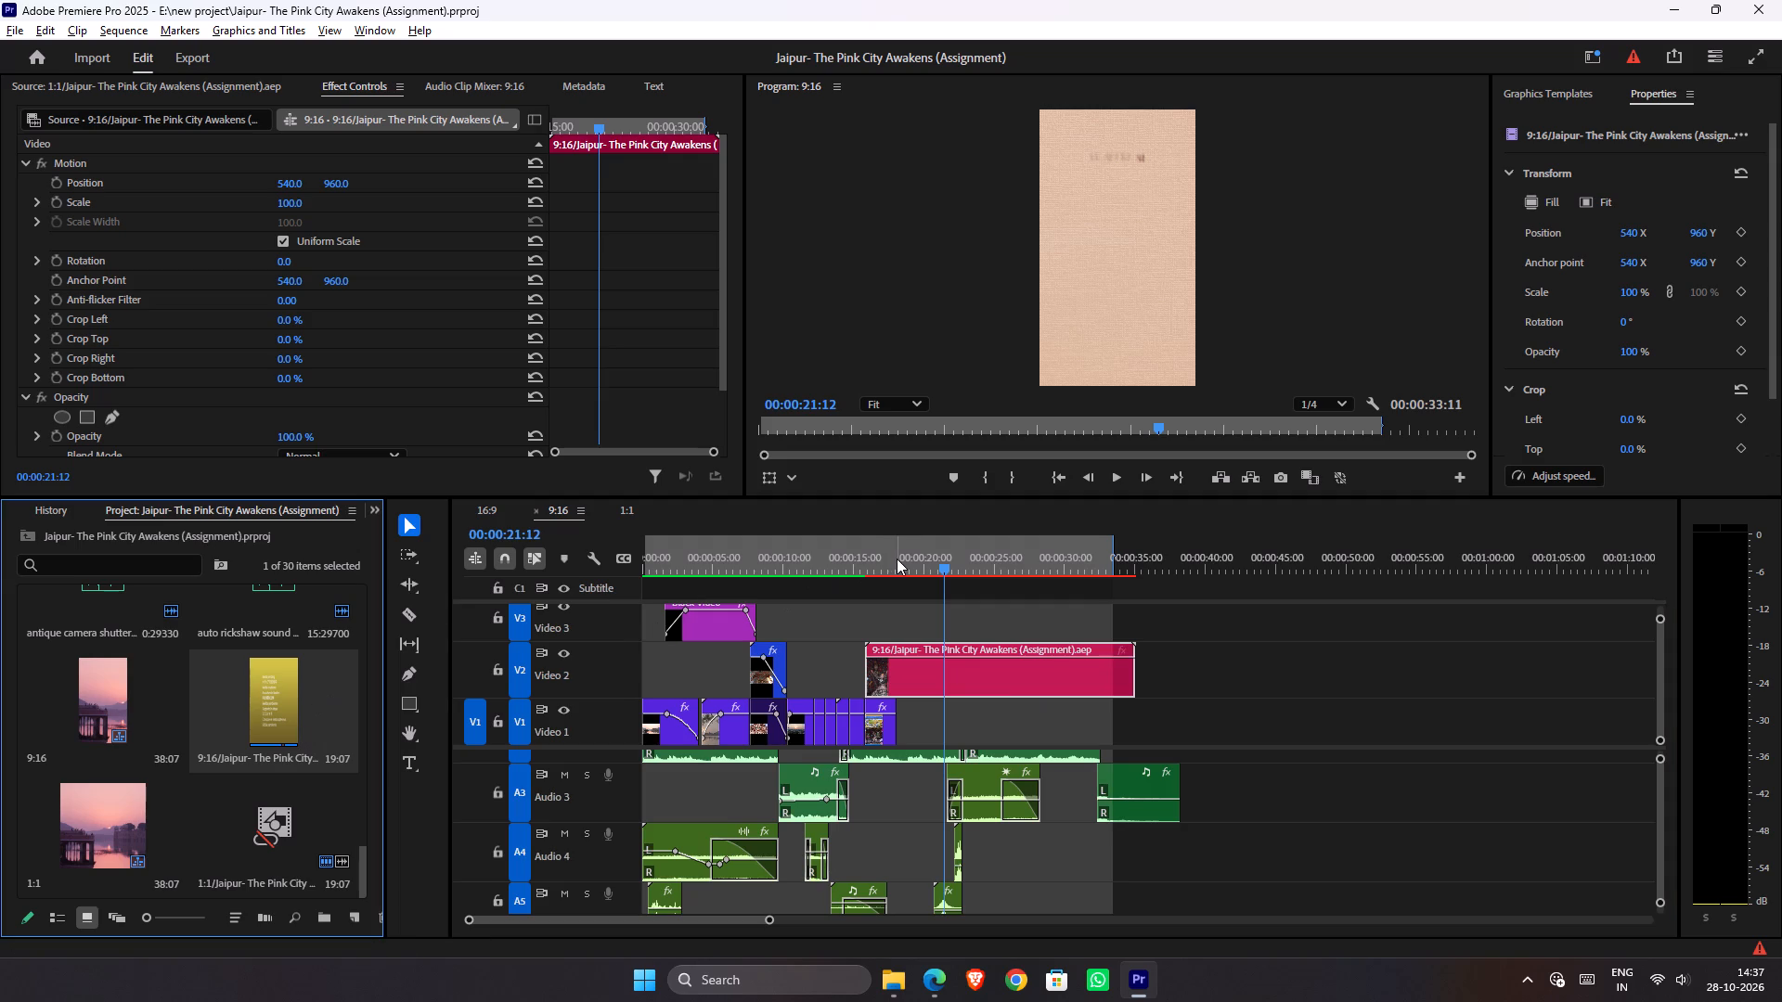
Relink the 1:1 sequence's offline composition to the matching .aep found by searching, in the project's After Effects Files folder.
left_click(635, 507)
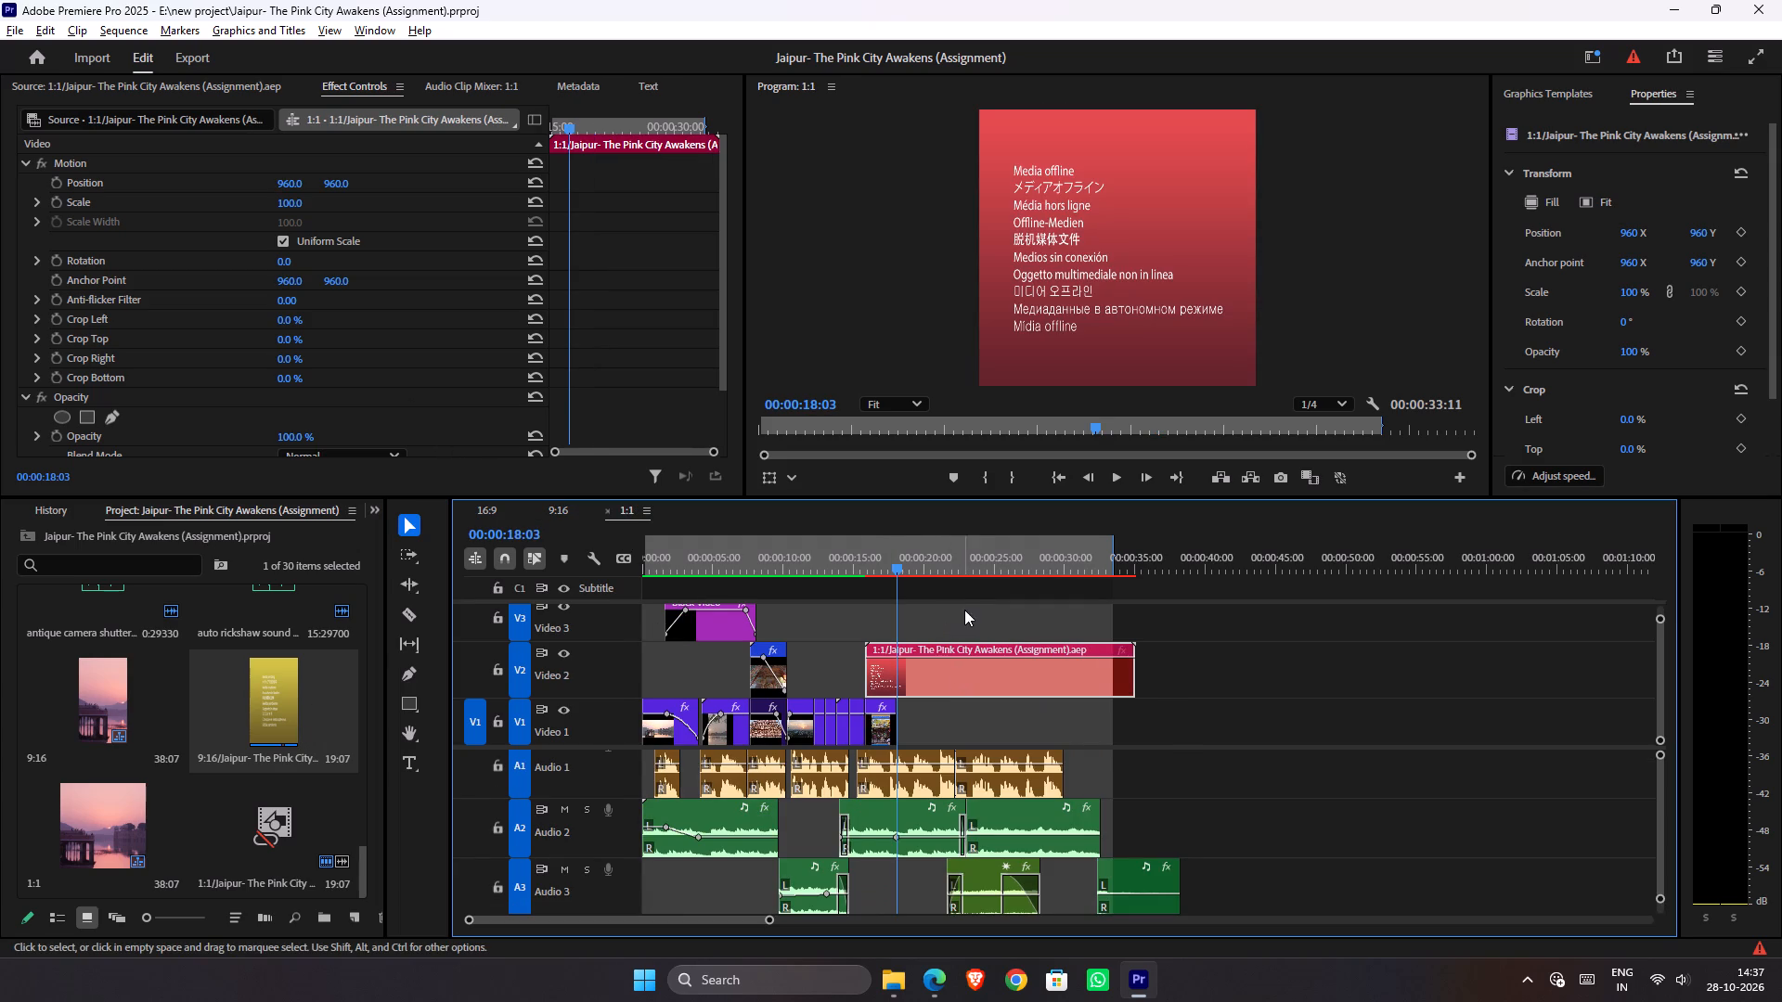
left_click(970, 678)
left_click(309, 826)
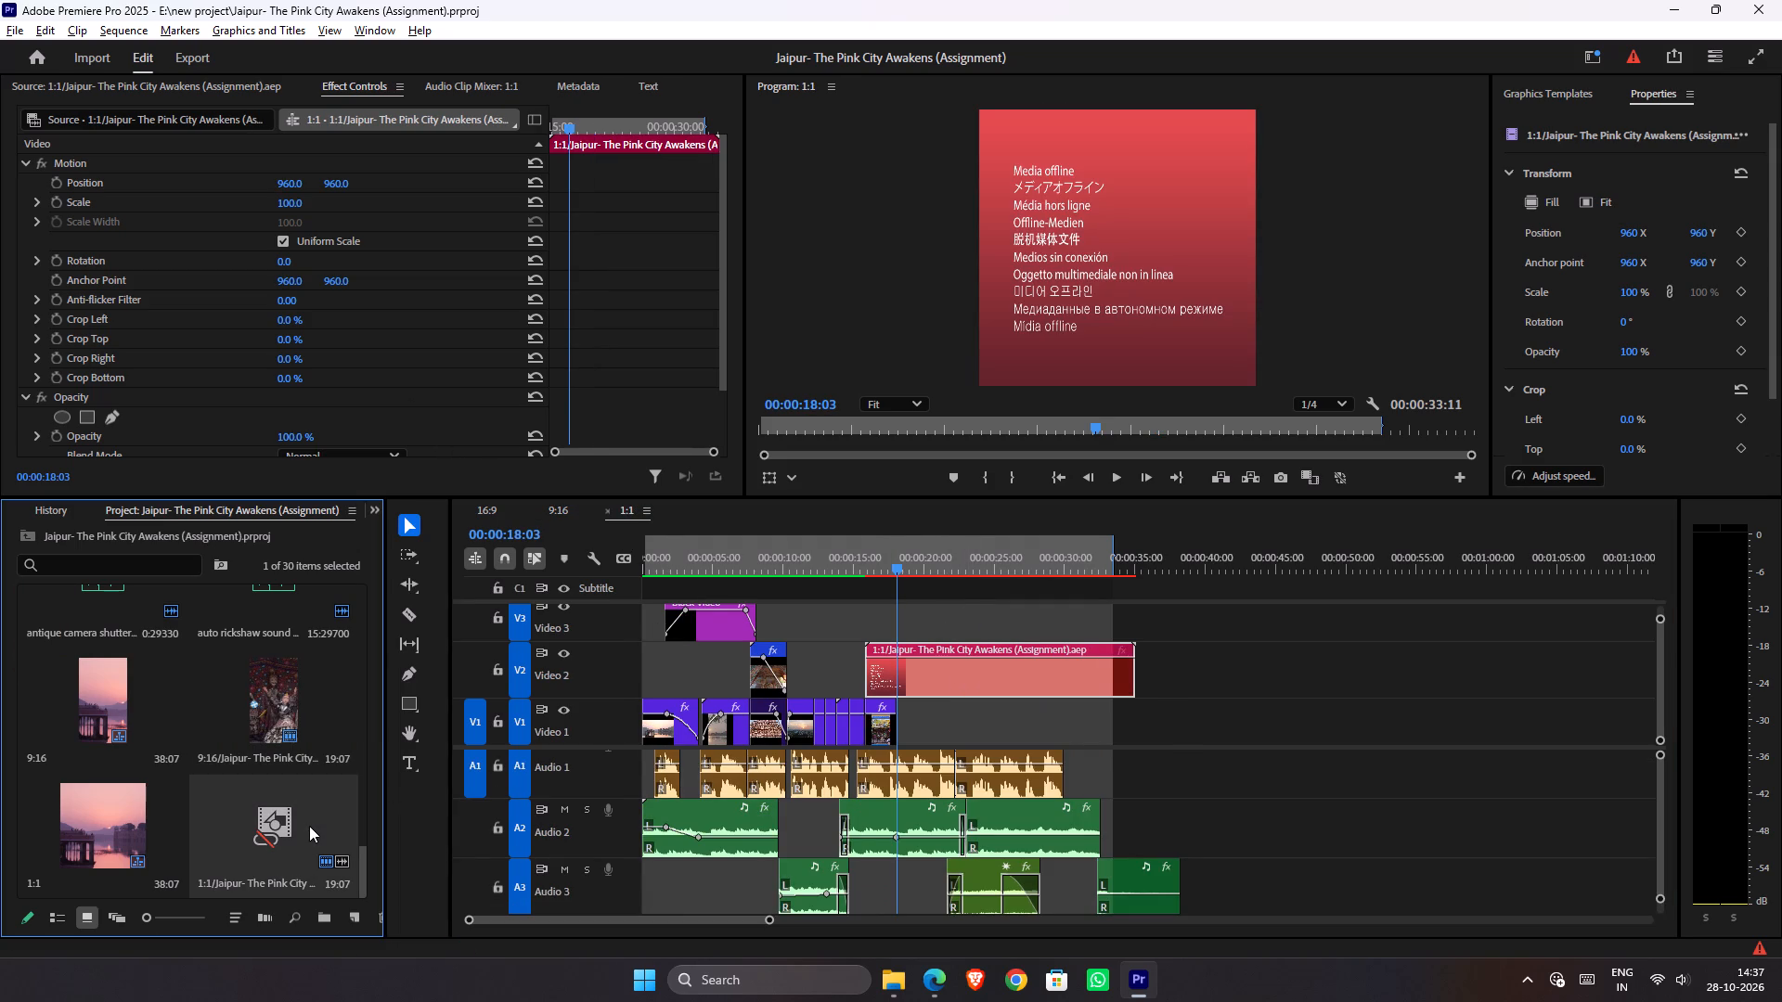
right_click(310, 825)
left_click(450, 569)
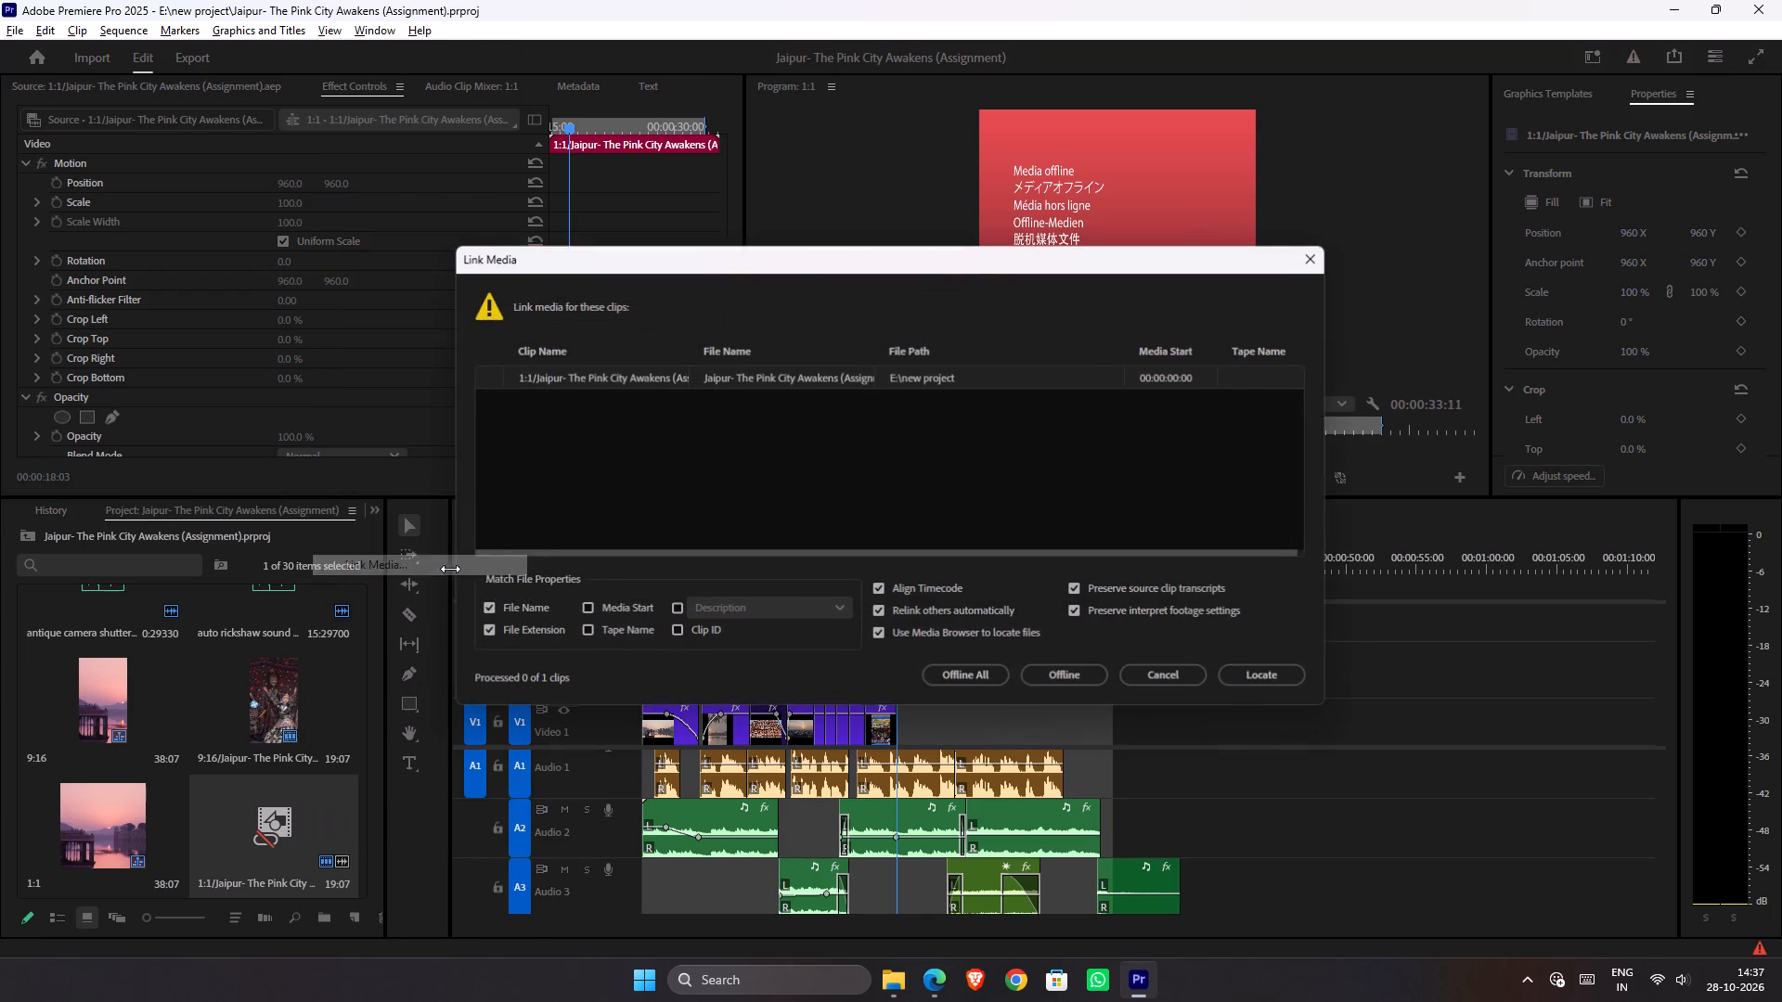
left_click(1256, 681)
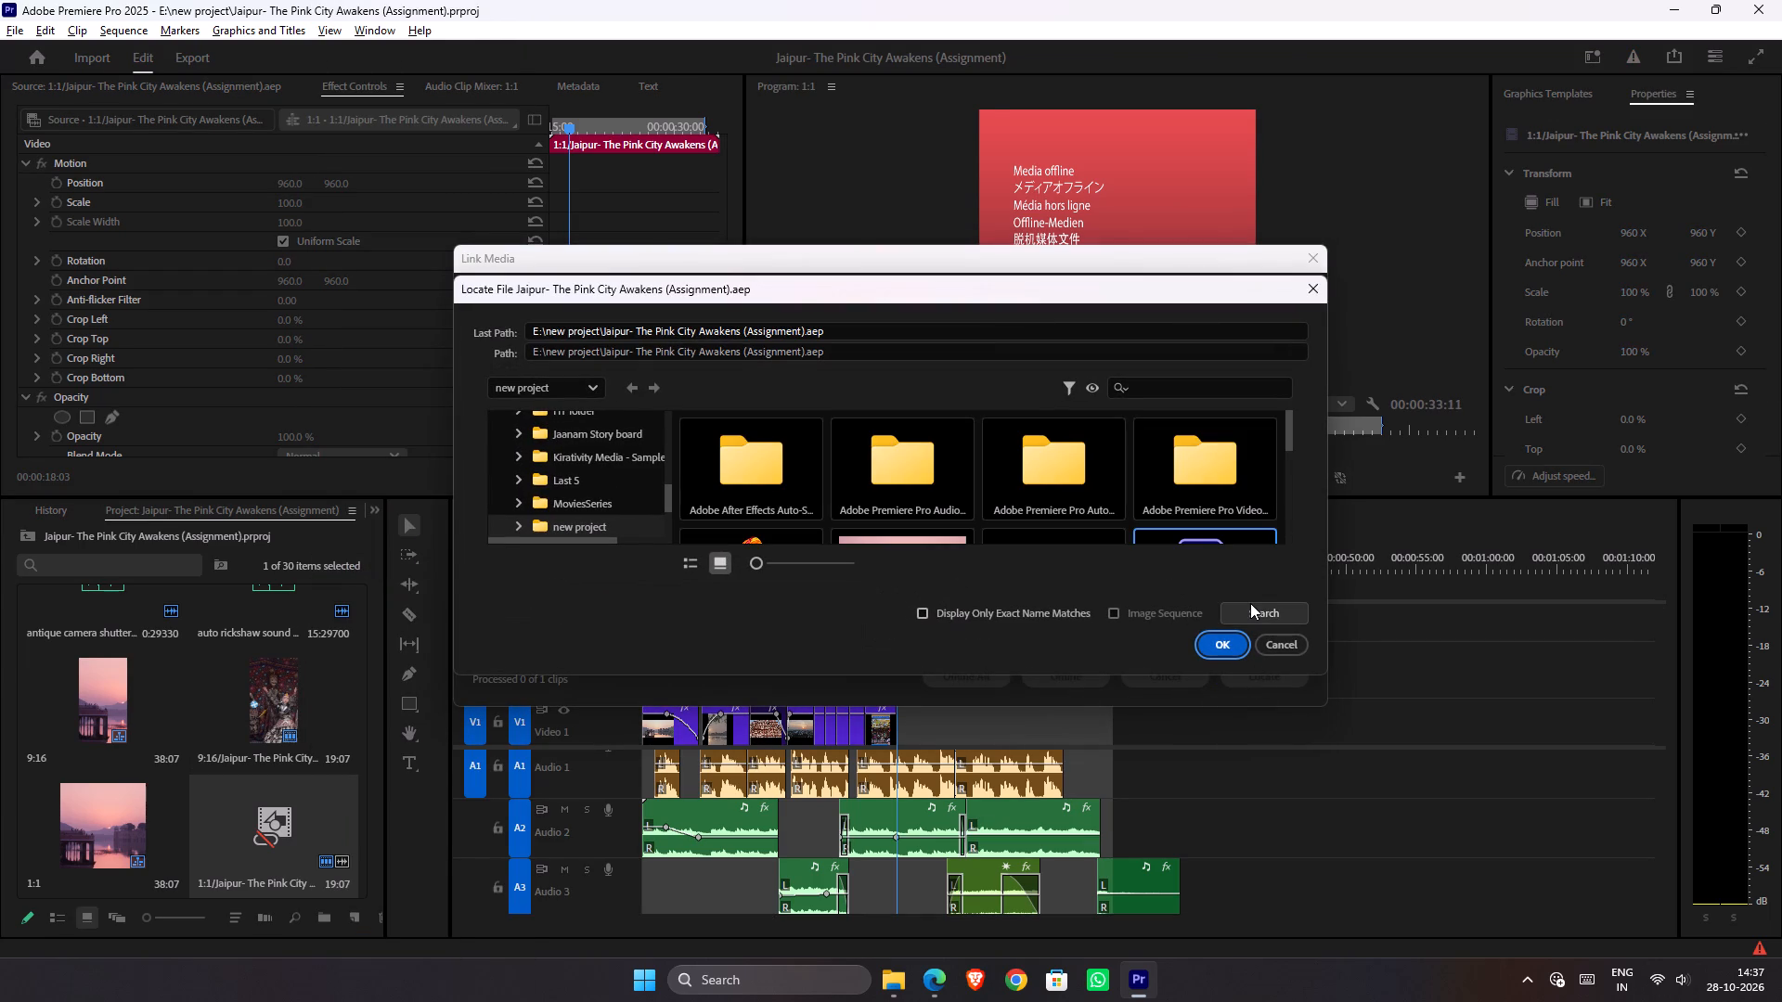
left_click(1256, 609)
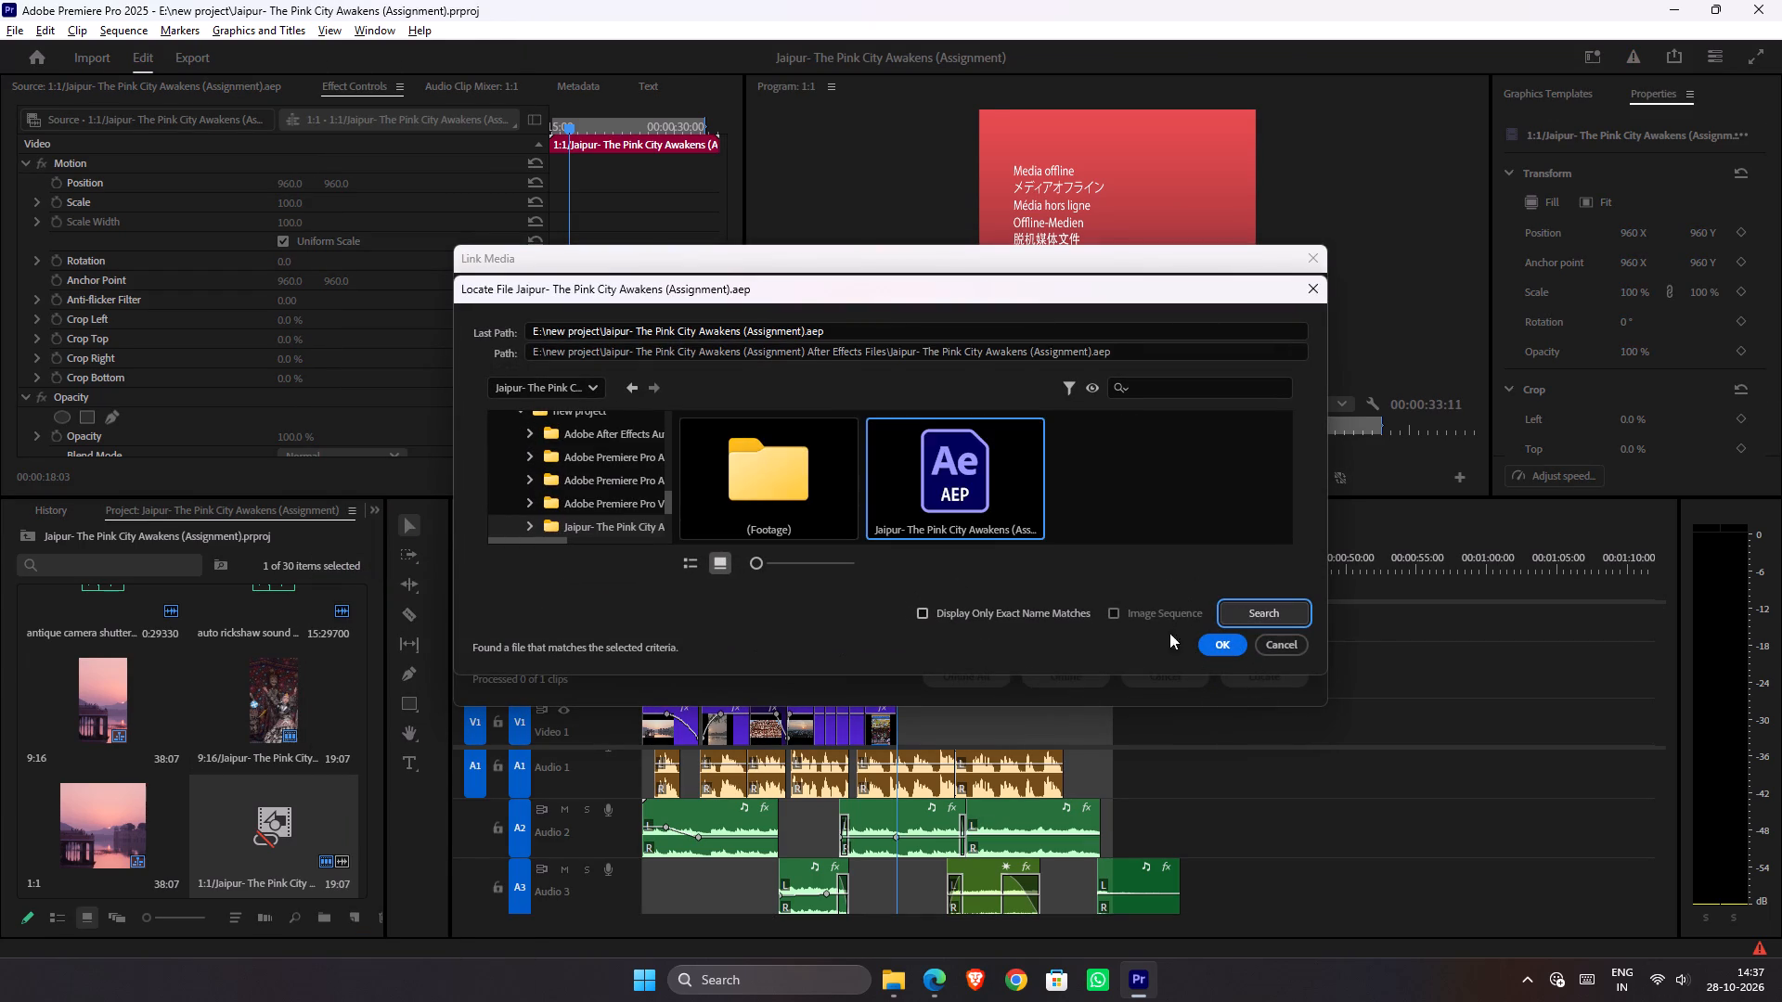
left_click(1216, 643)
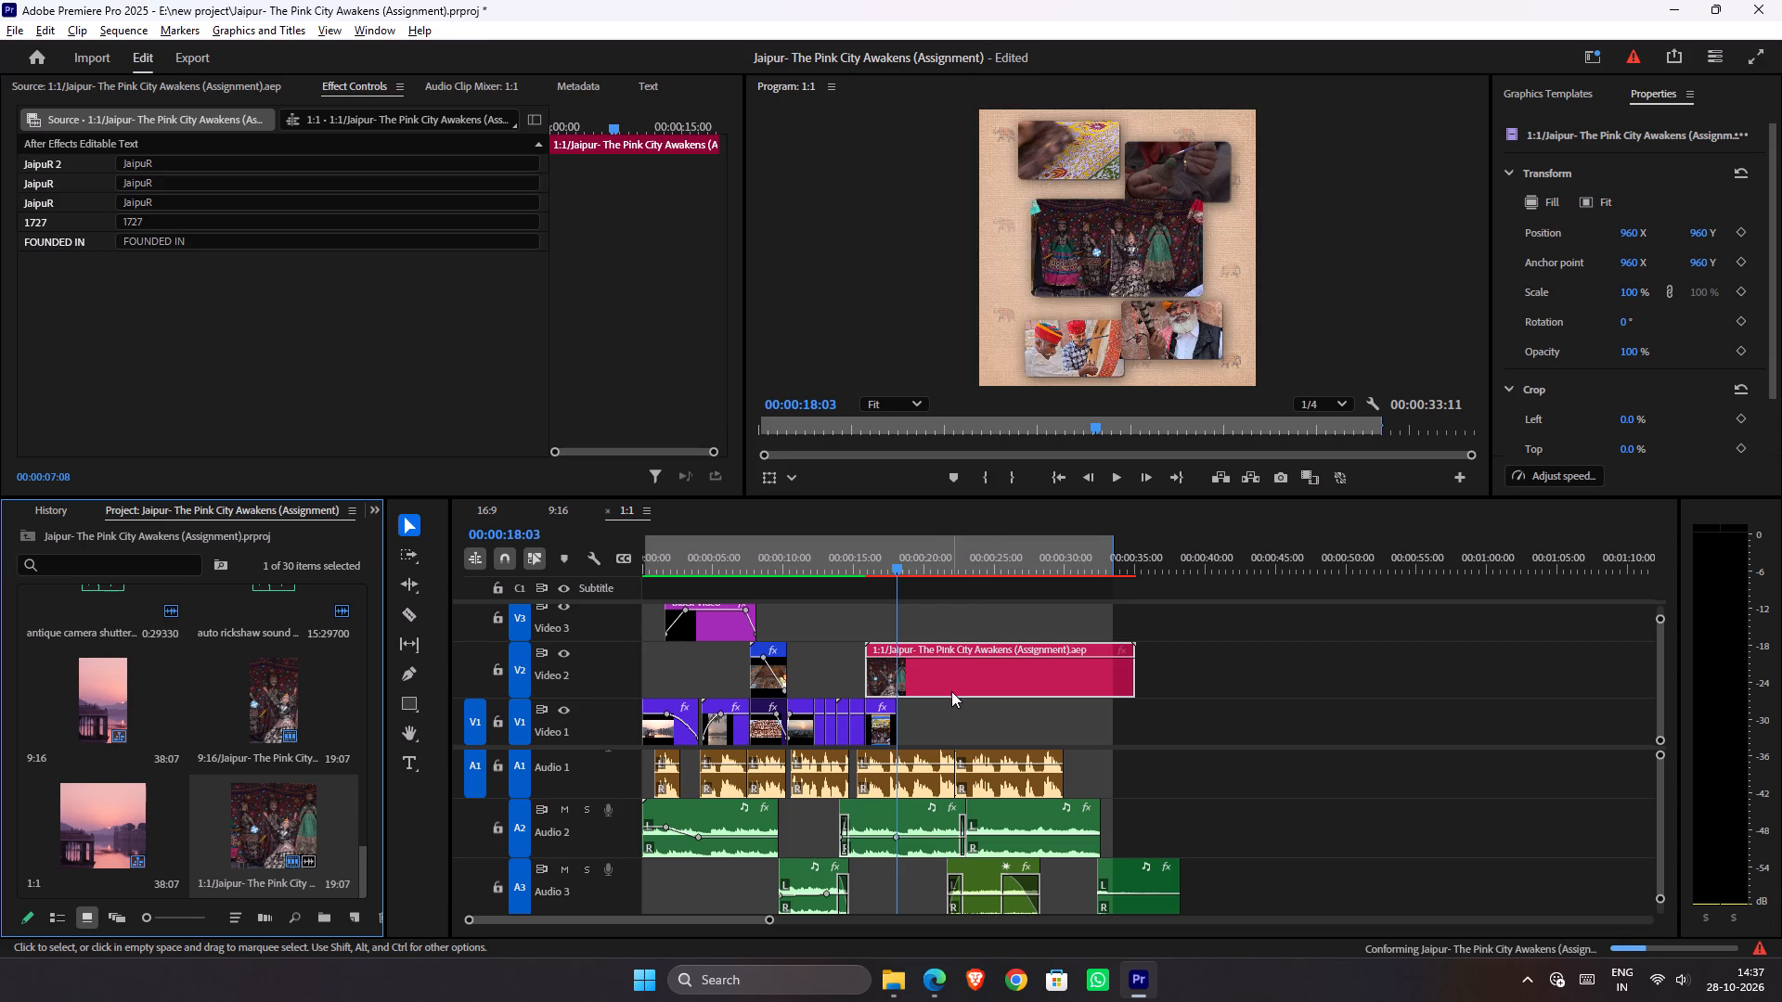
Add Pre Render After Effects Vertical.mp4 from File Explorer's new project folder to Video 3 of the 9:16 sequence, directly above the .aep clip.
left_click(548, 513)
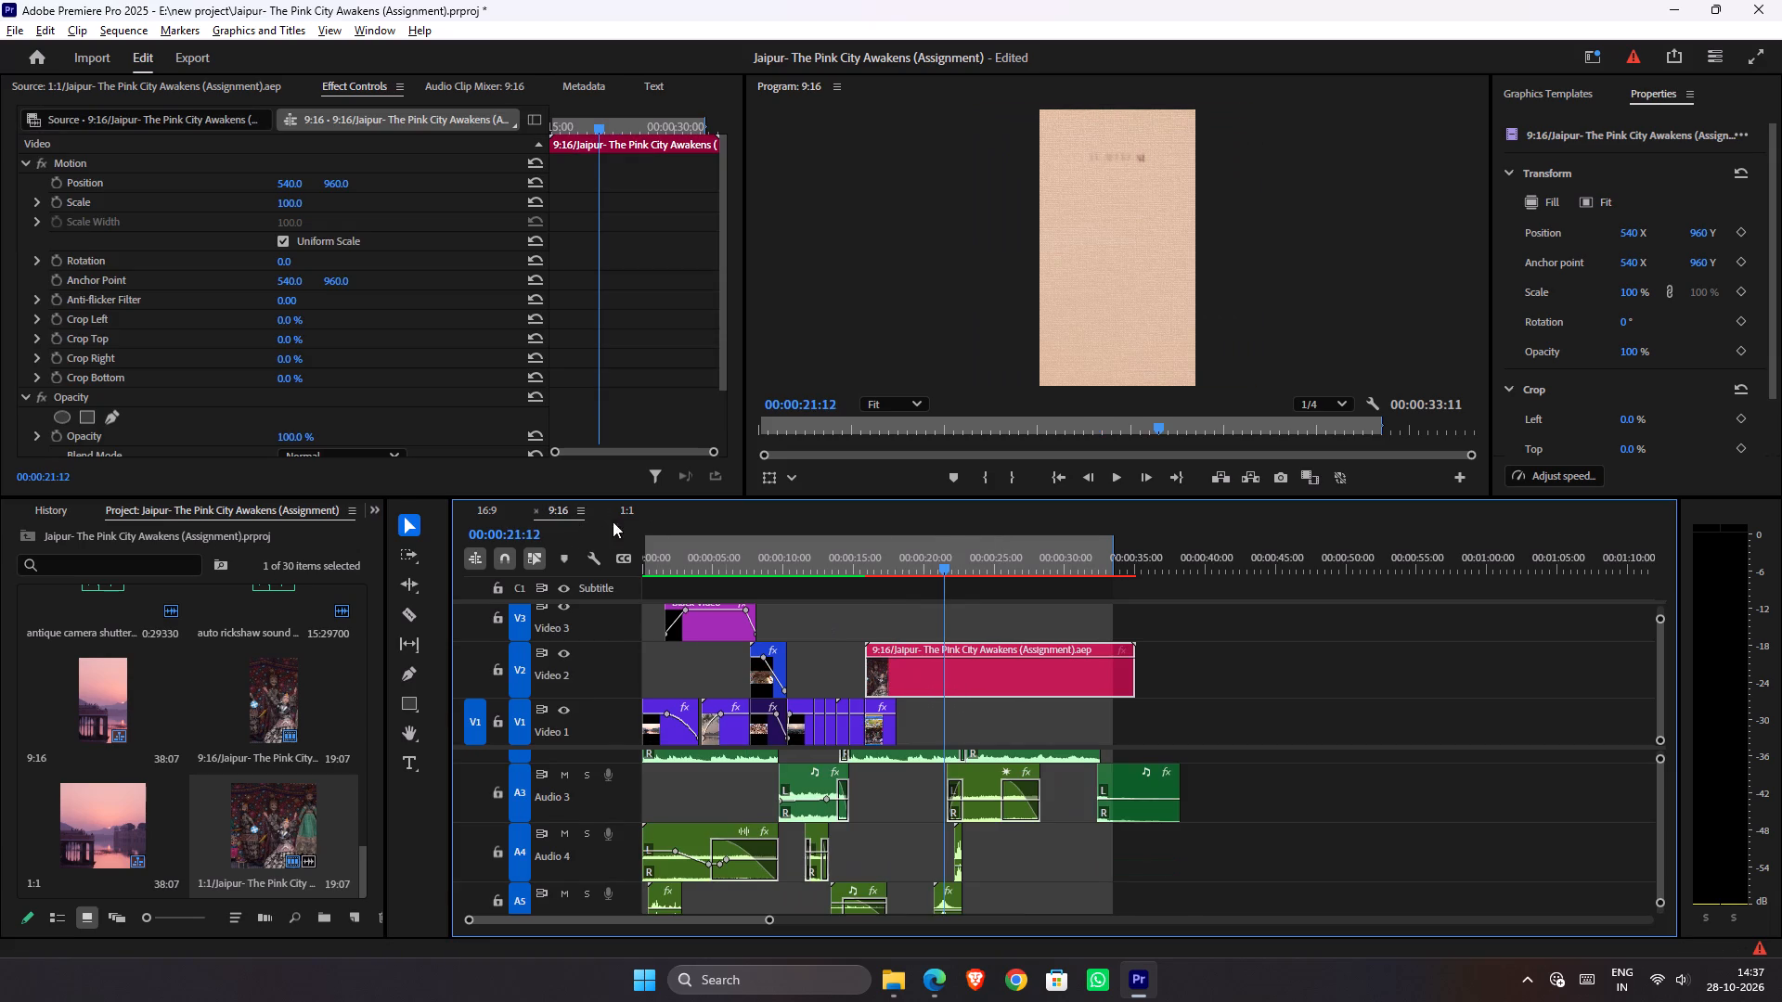
left_click(904, 979)
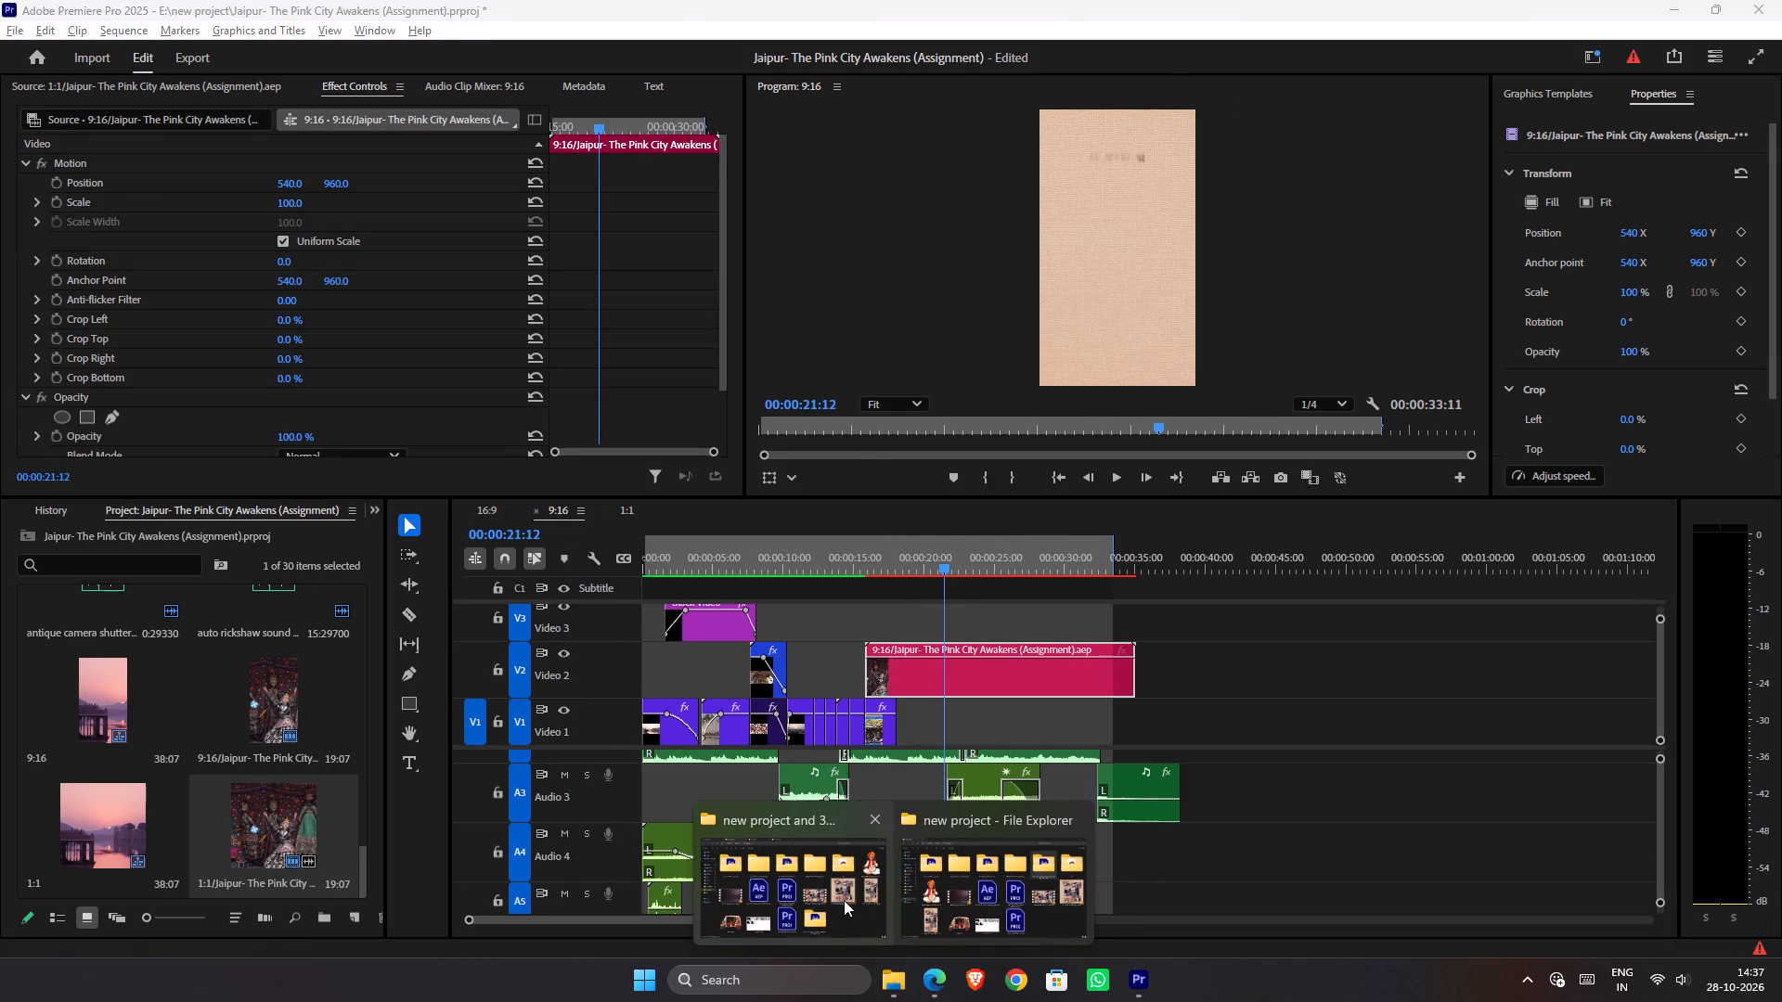
left_click(842, 899)
left_click(1479, 764)
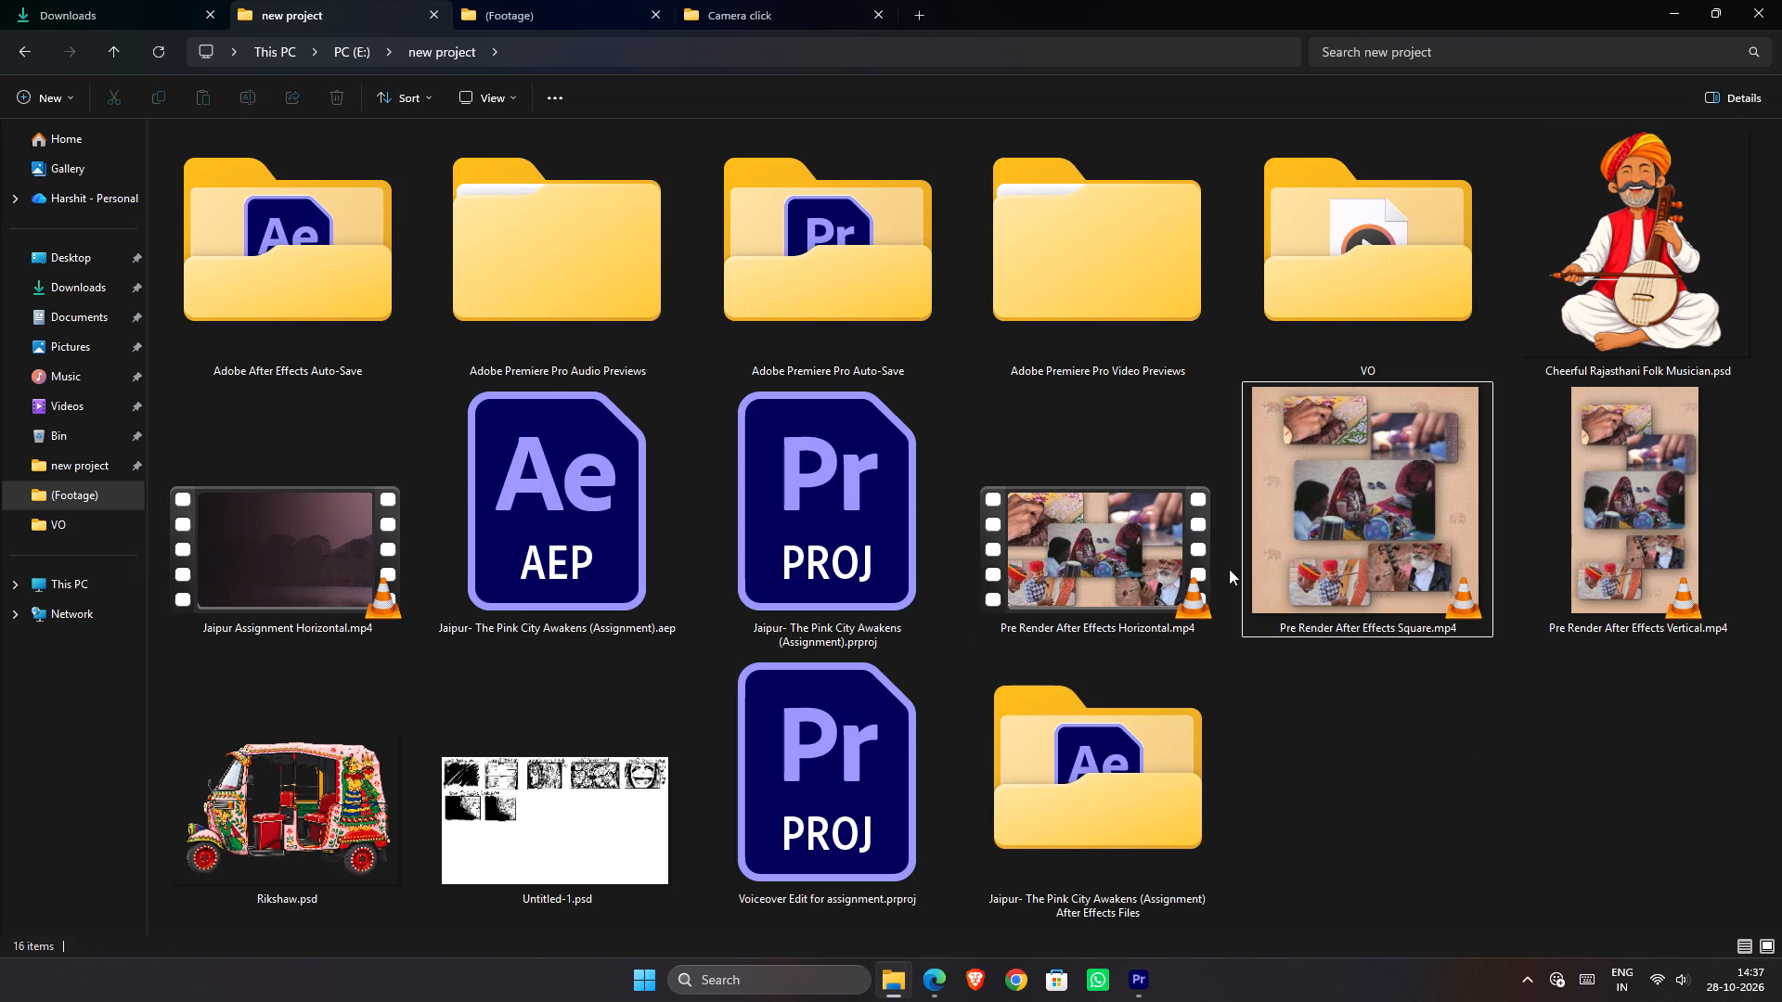
left_click(1203, 568)
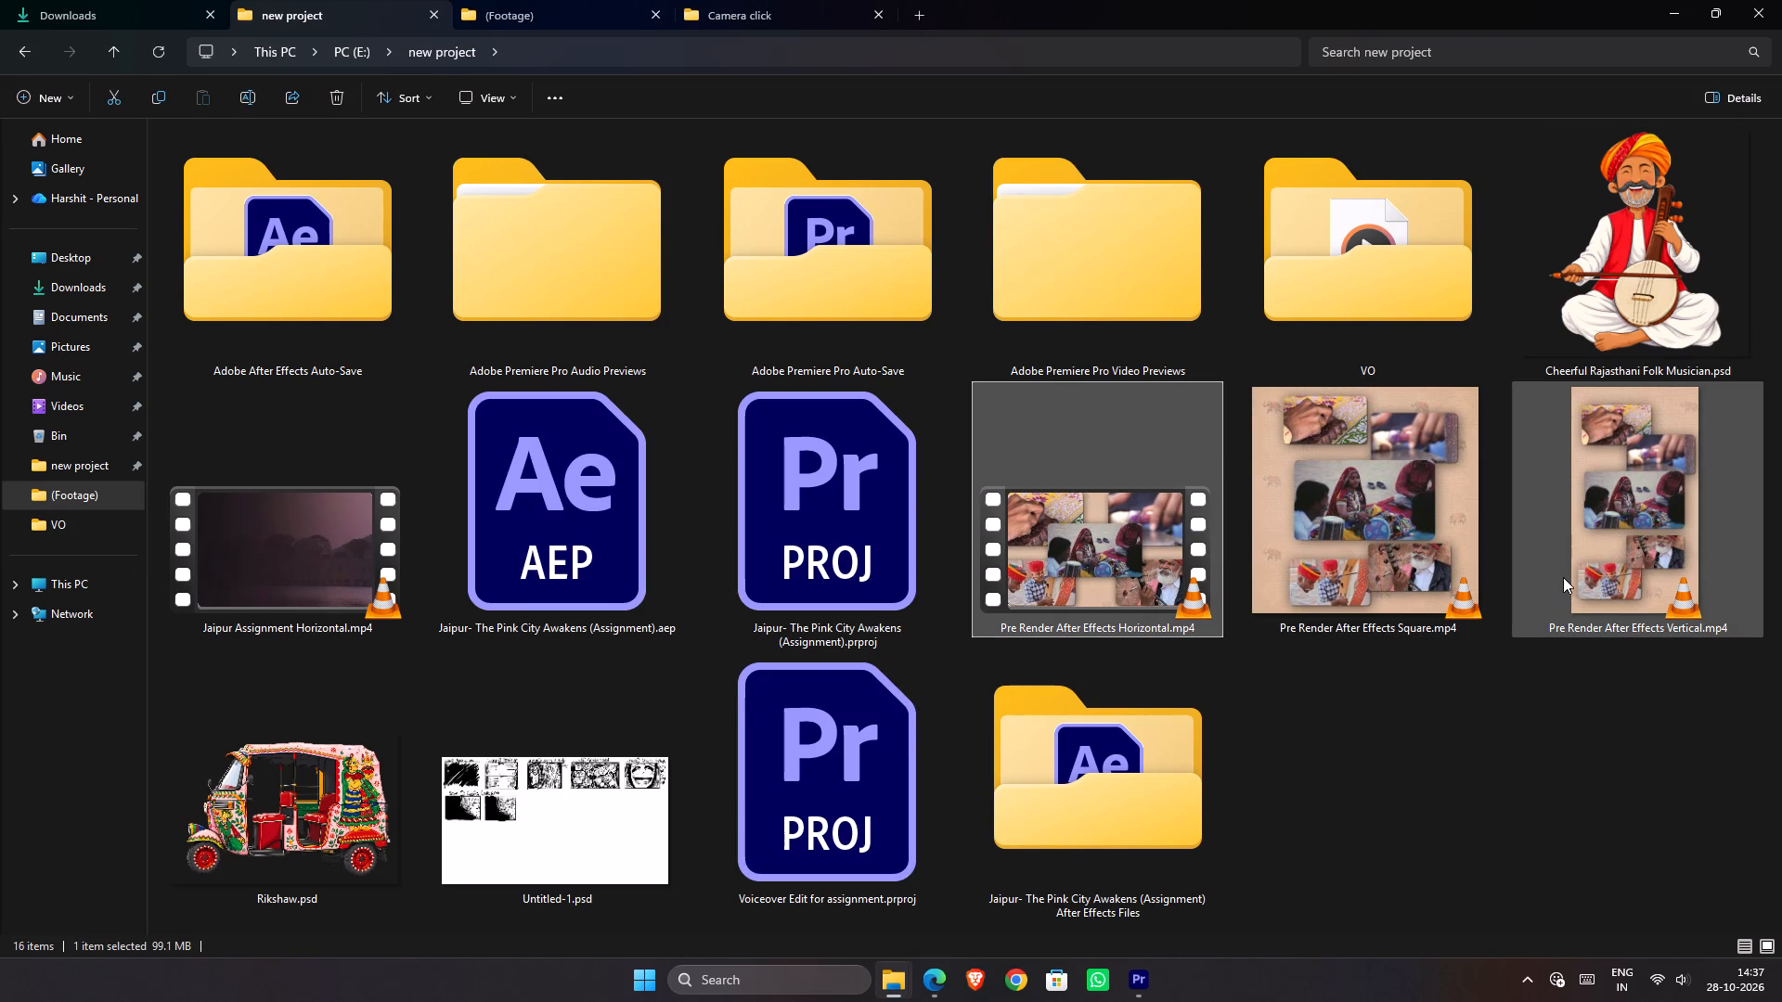
left_click_drag(1166, 556, 1149, 602)
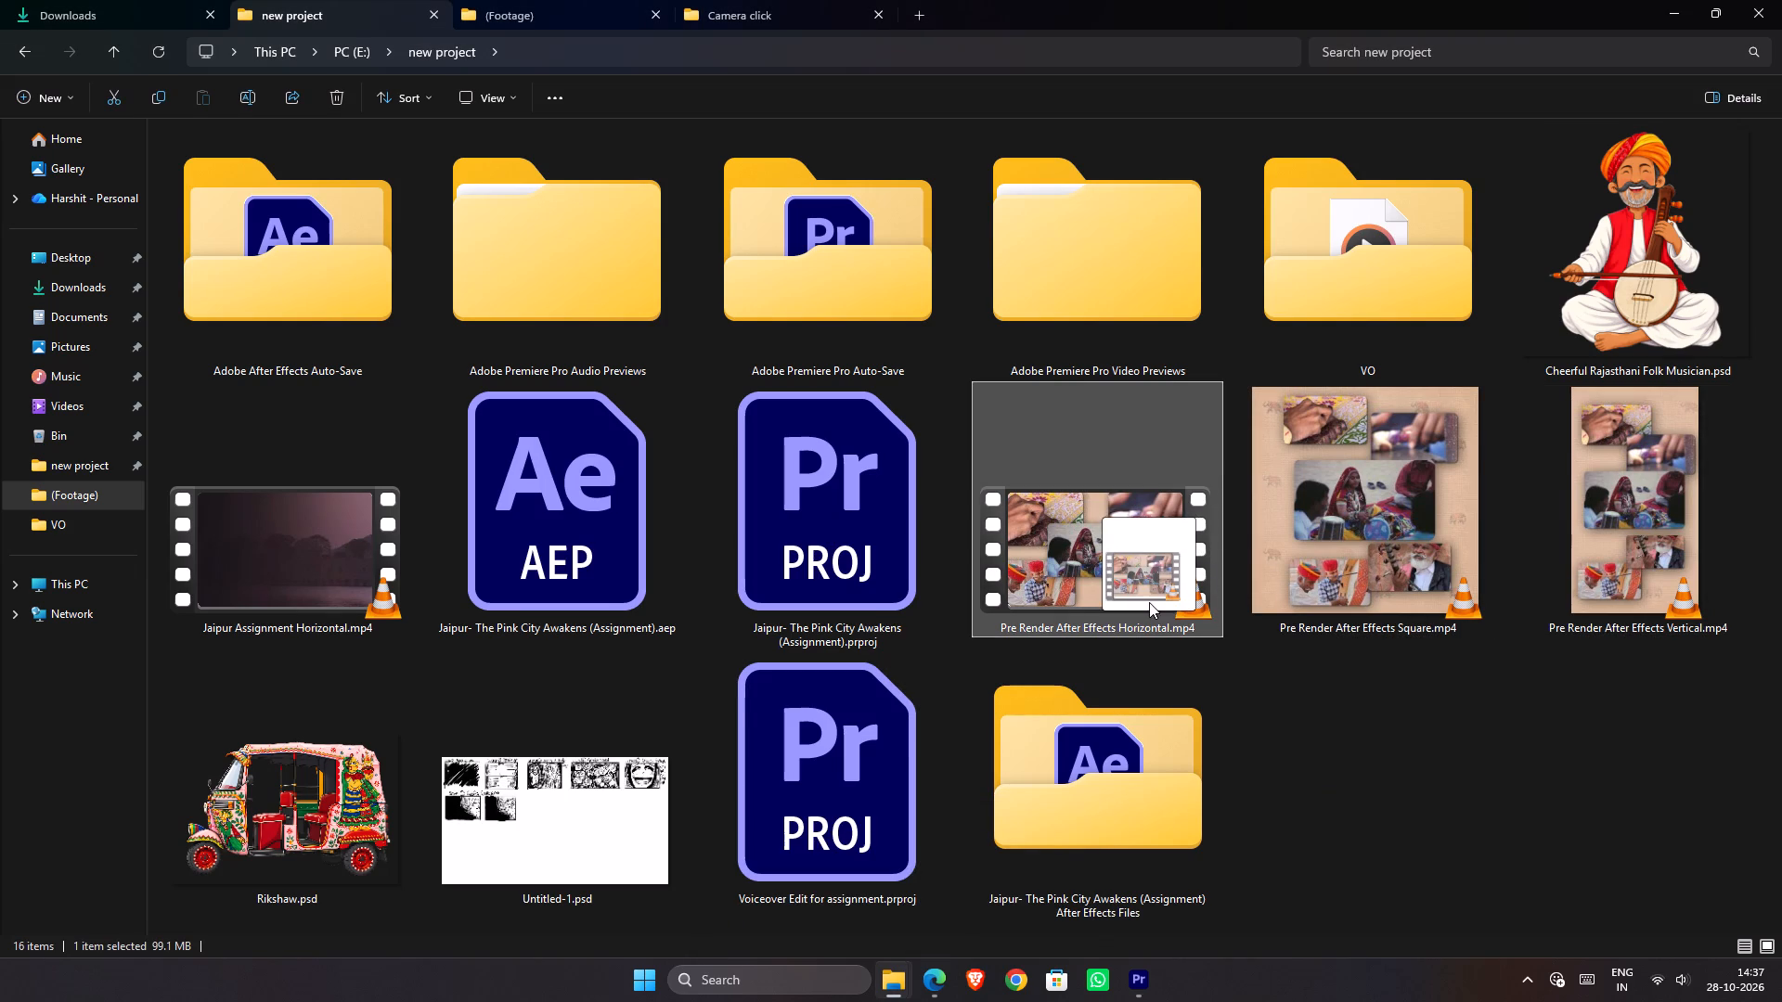
left_click_drag(1149, 602, 1148, 569)
left_click(1313, 546)
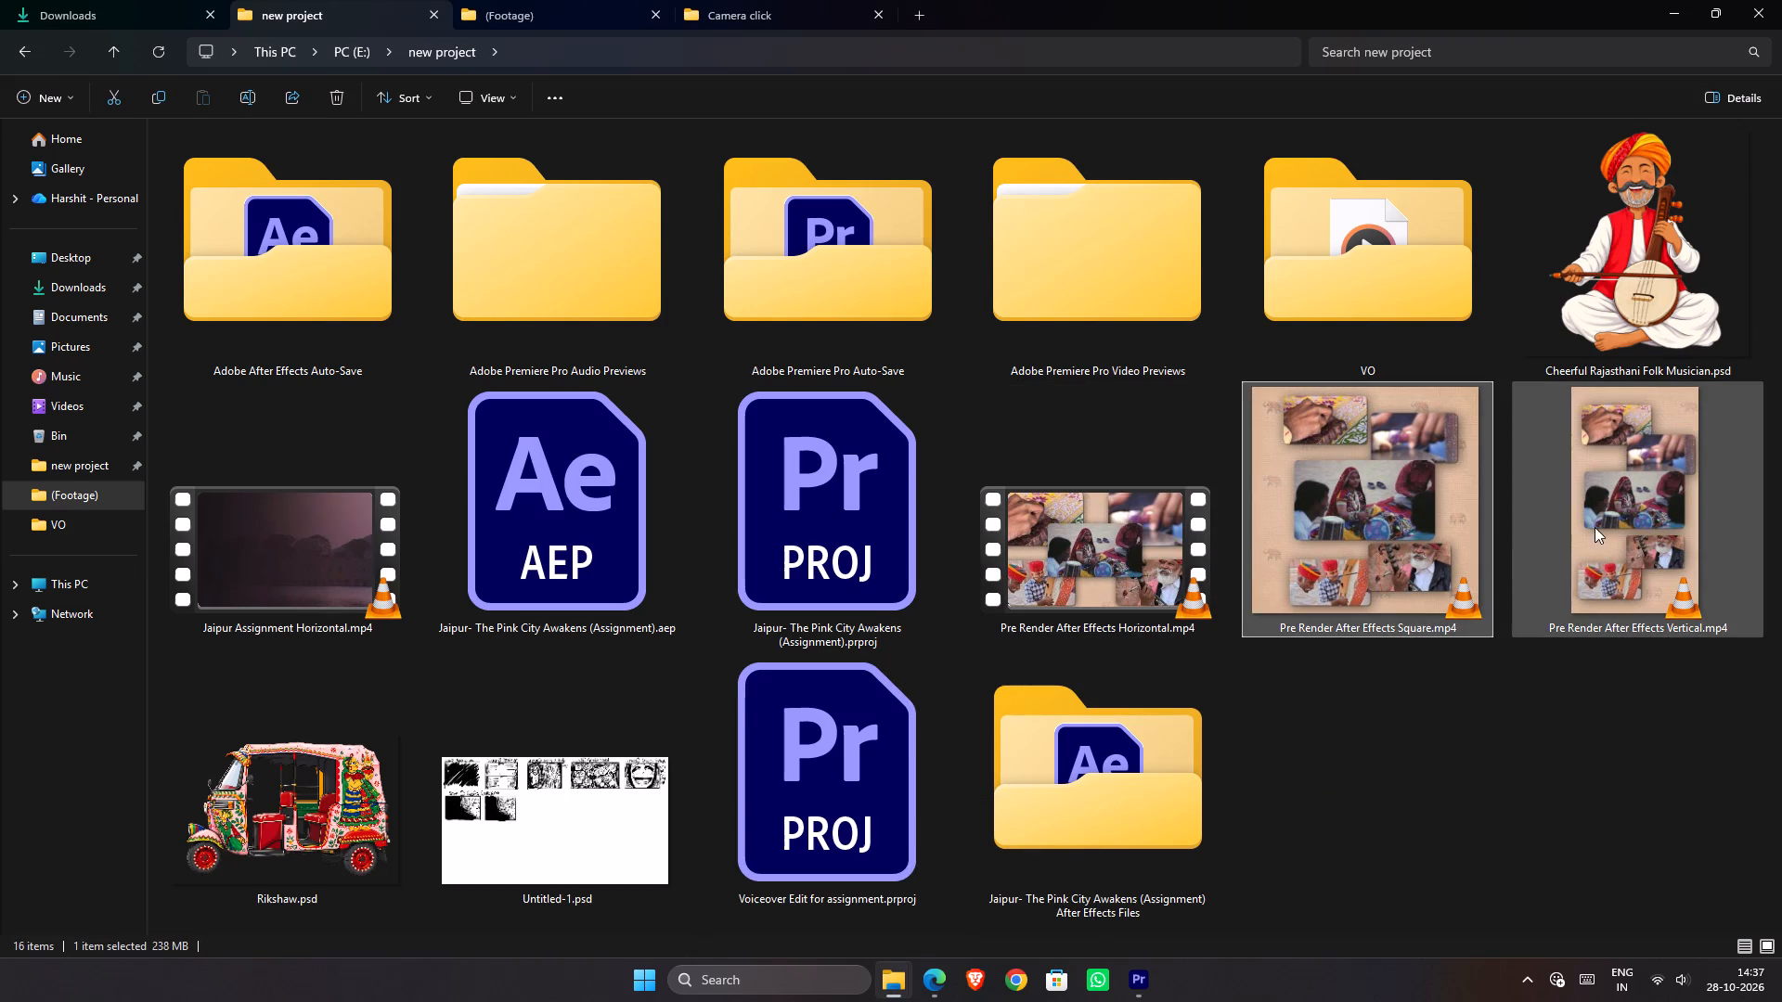
left_click_drag(1610, 527, 893, 612)
key("alt+Tab")
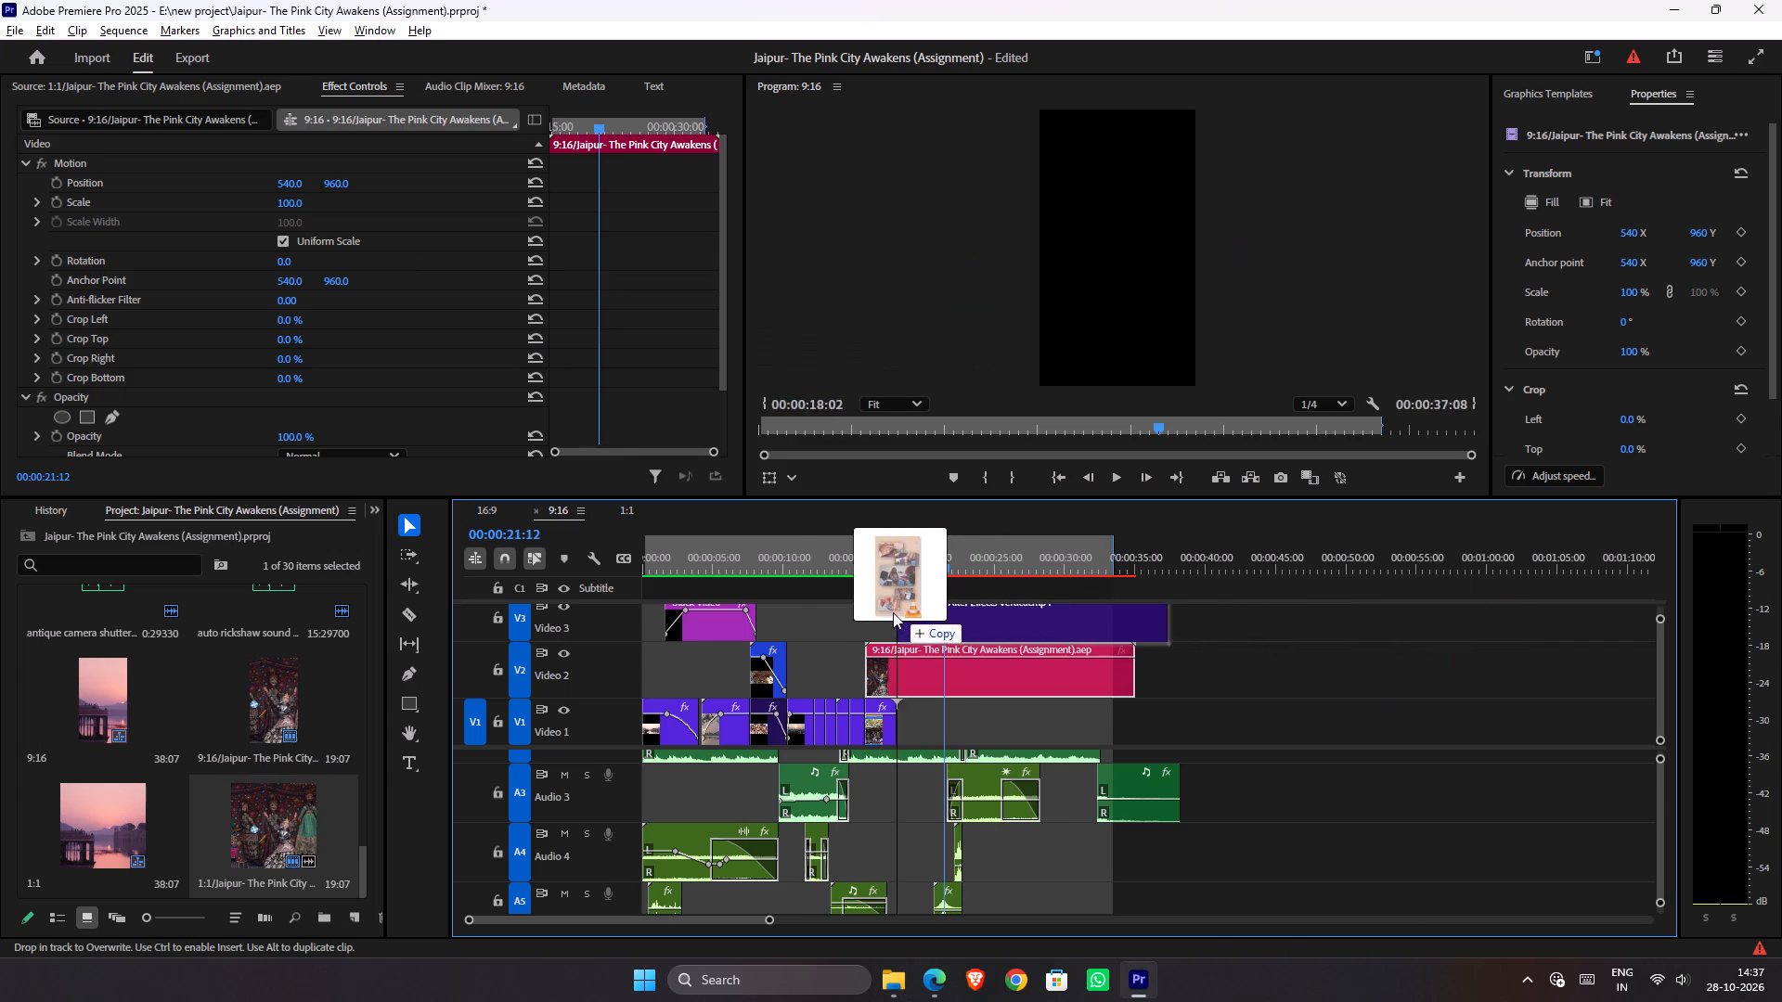
left_click_drag(893, 612, 869, 610)
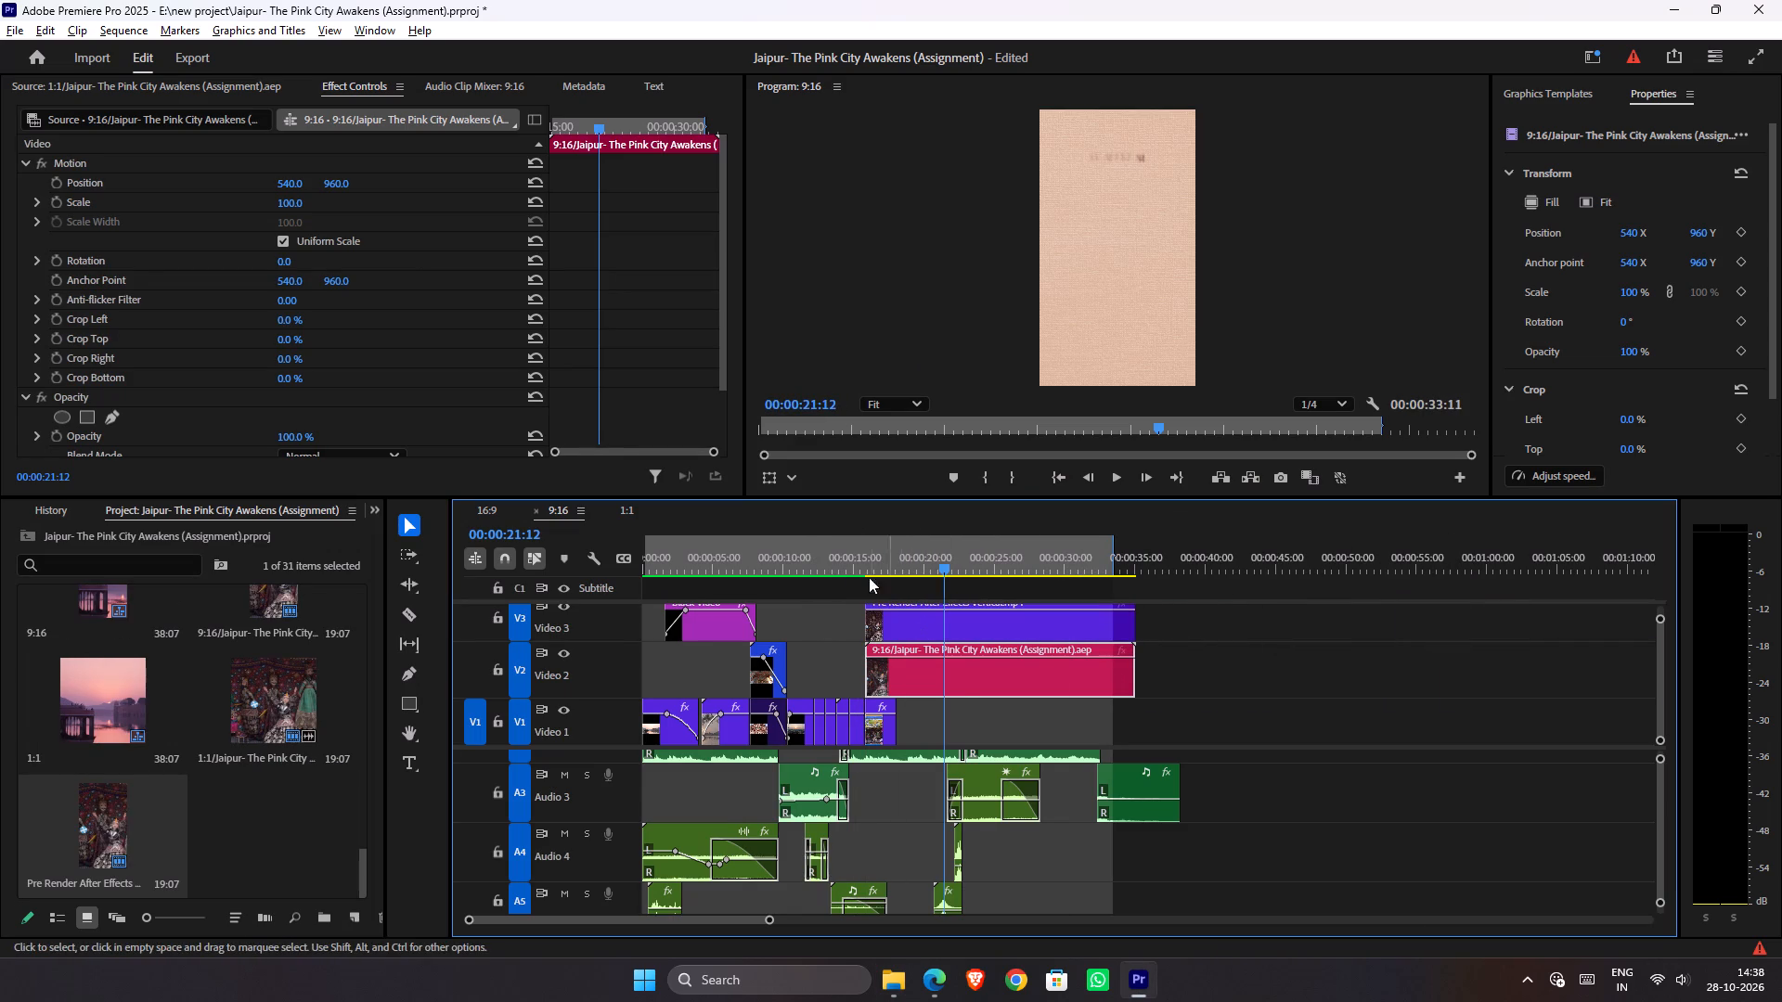
Add Pre Render After Effects Square.mp4 from File Explorer to Video 3 of the 1:1 sequence, directly above the .aep clip, and save the project.
left_click(642, 509)
key("alt+Tab")
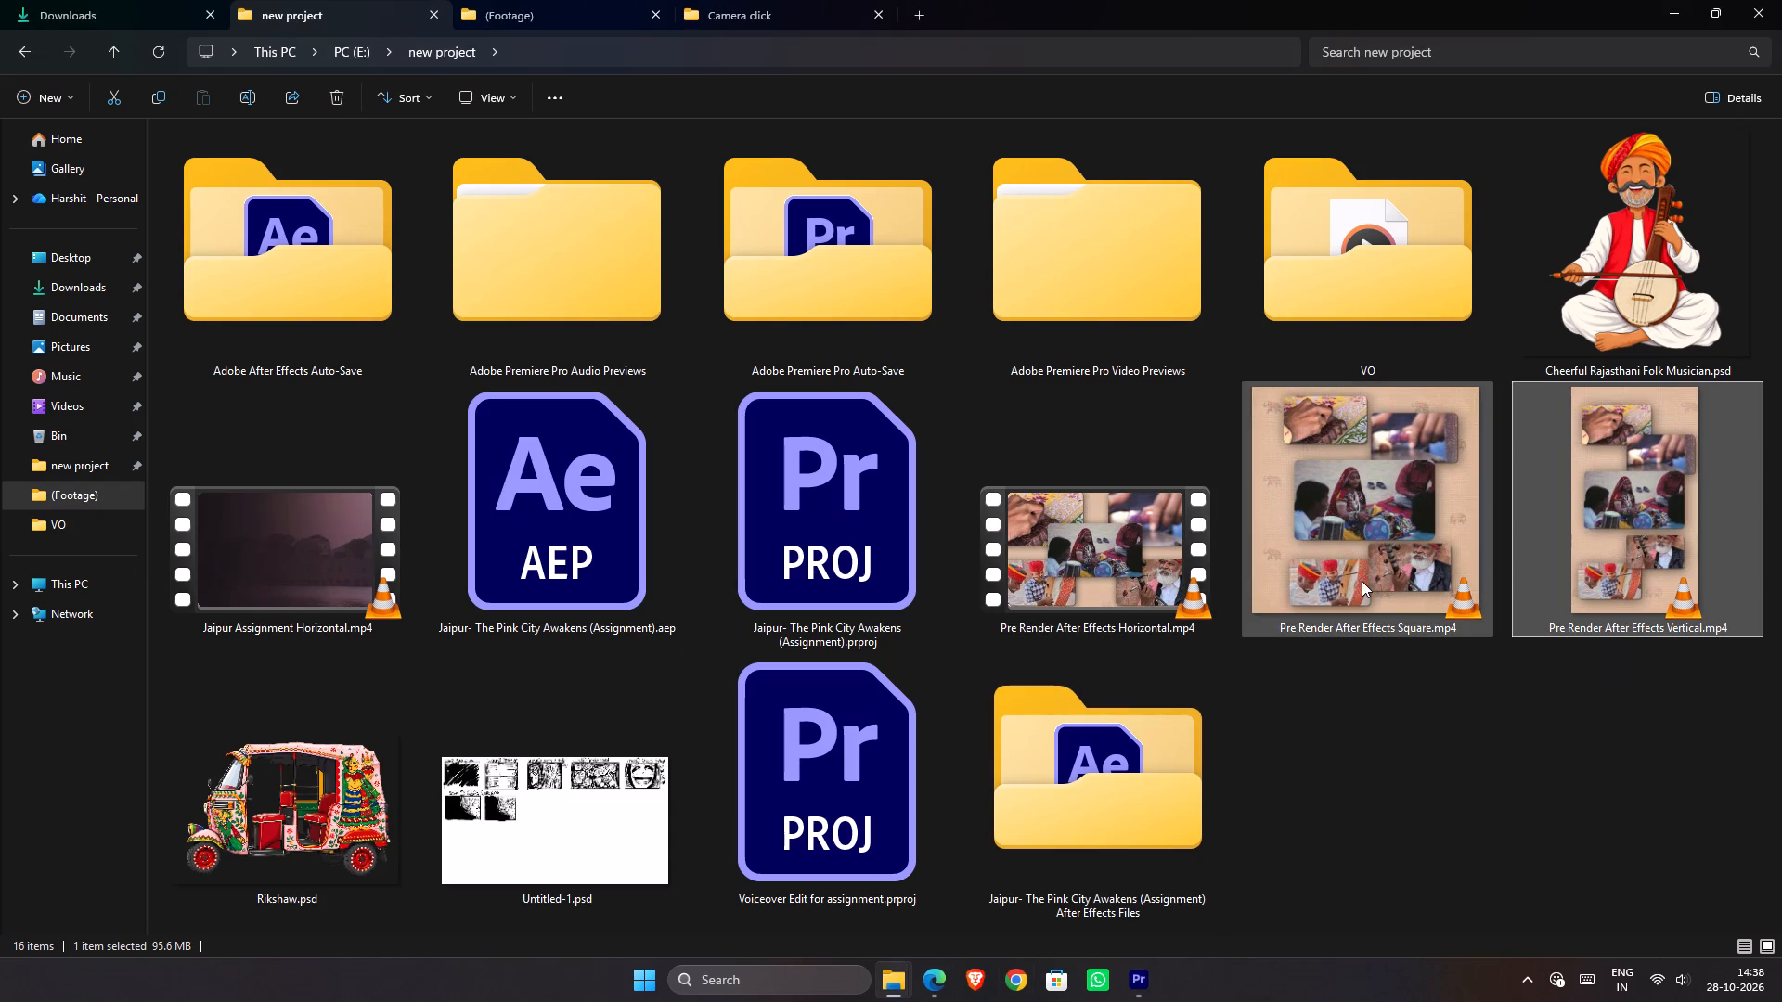
left_click_drag(1399, 542, 1007, 678)
key("alt+Tab")
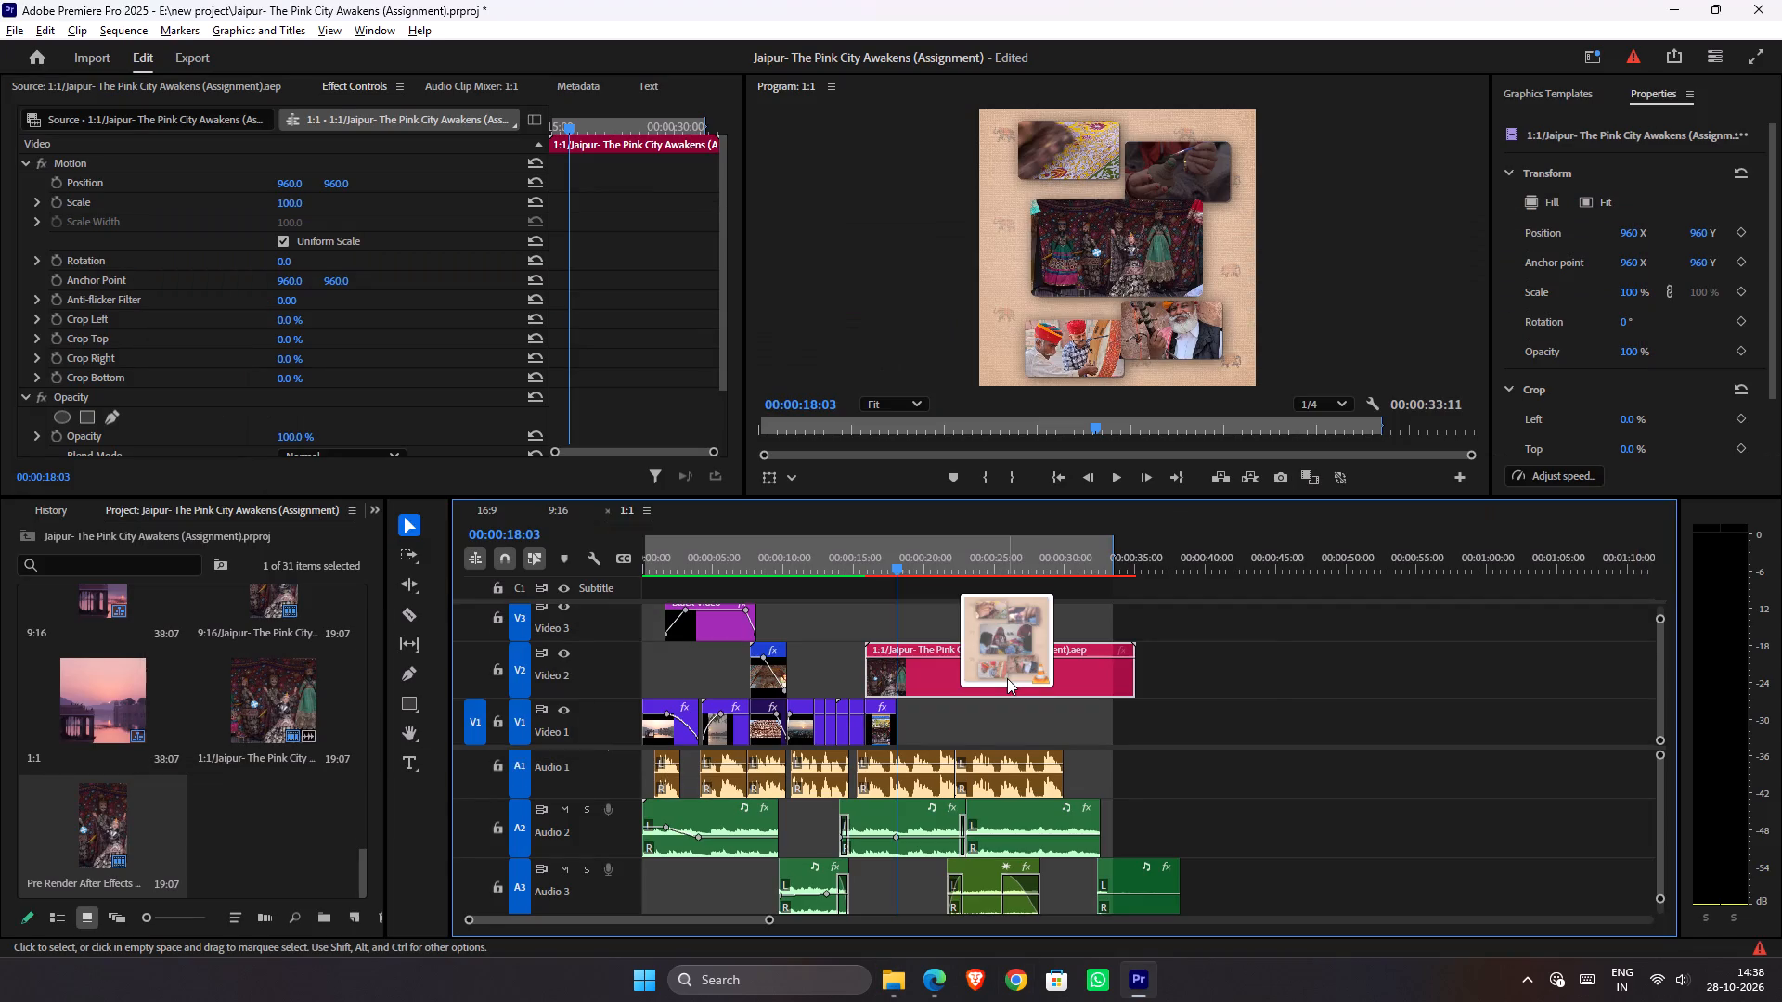
left_click_drag(1007, 678, 870, 616)
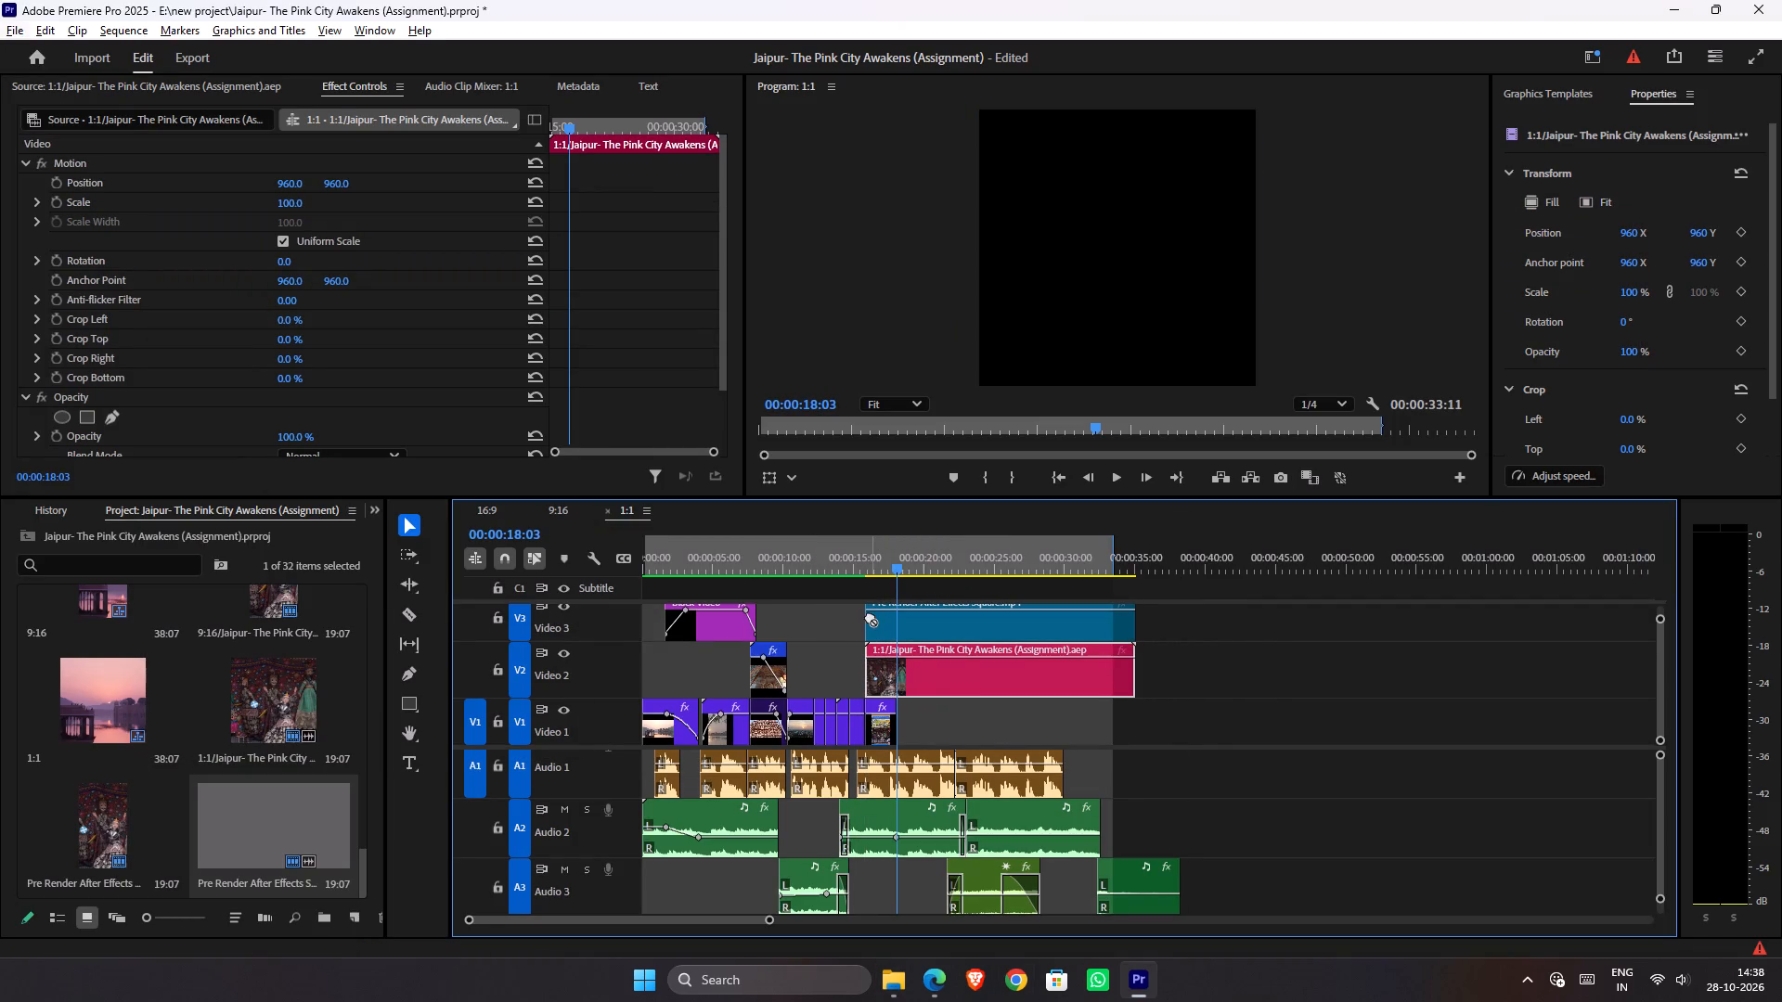
left_click(1207, 681)
key("ctrl+s")
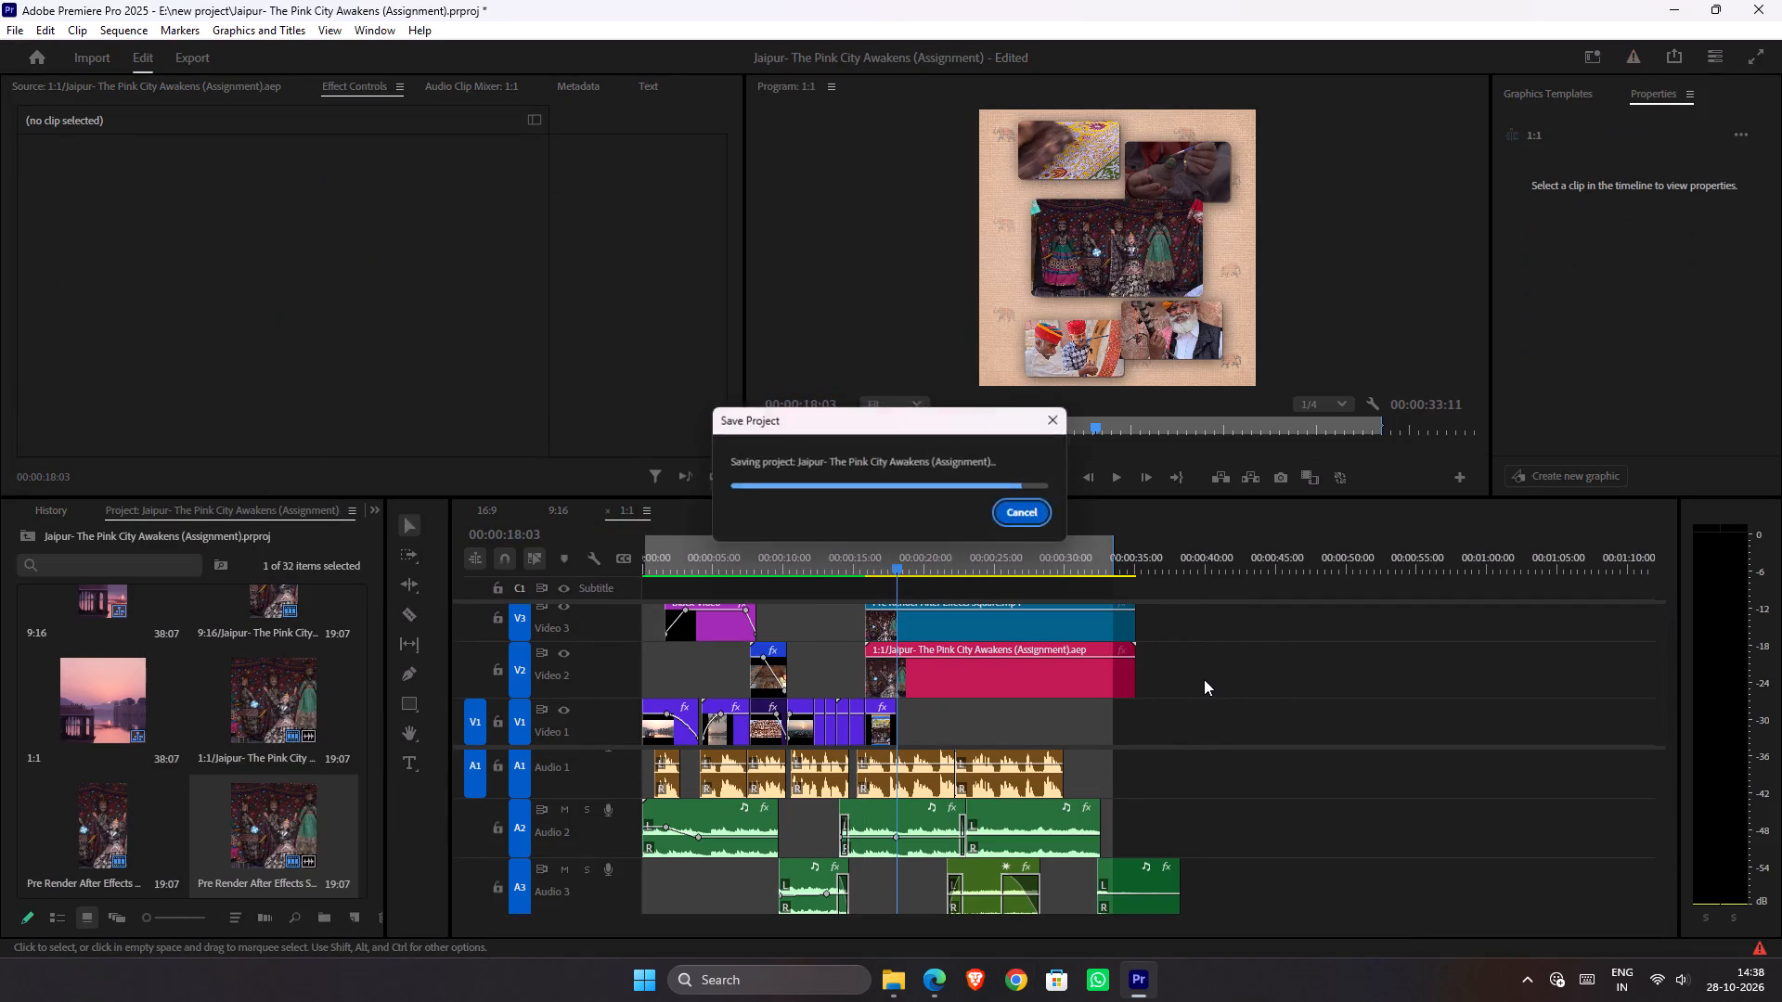
Export the 9:16 sequence as Jaipur Assignment Vertical.mp4 into the E:\new project folder.
left_click(567, 516)
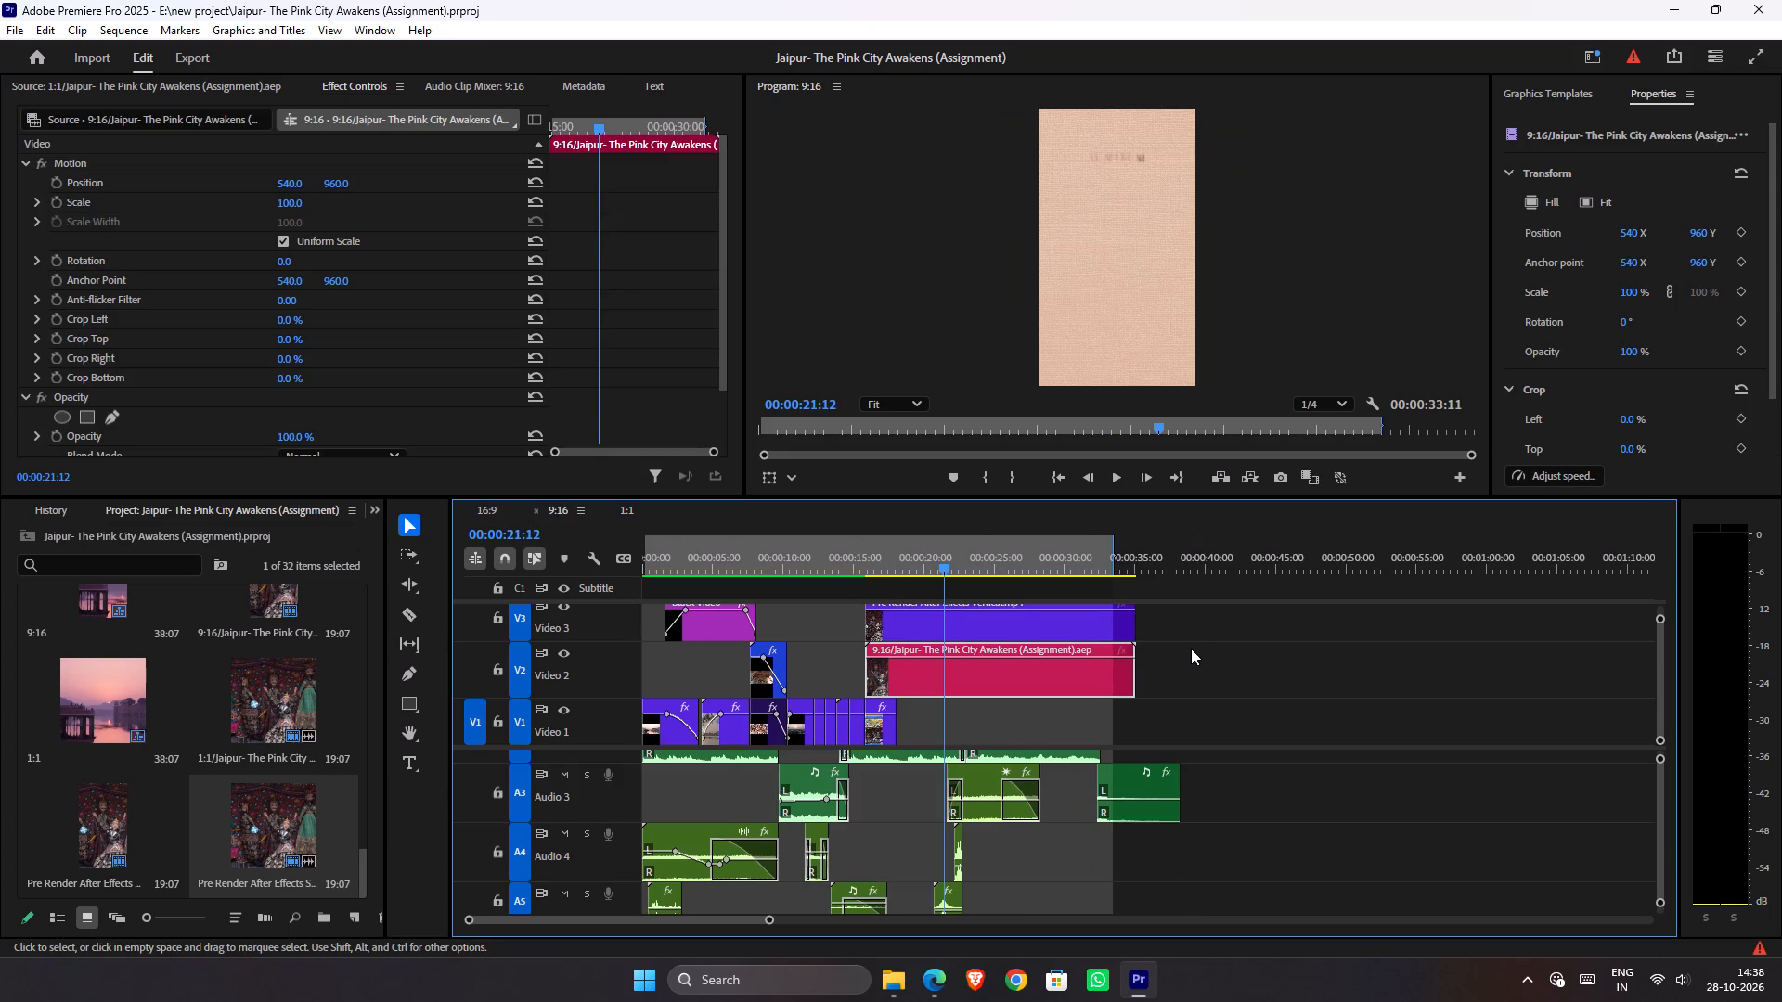
key("ctrl+m")
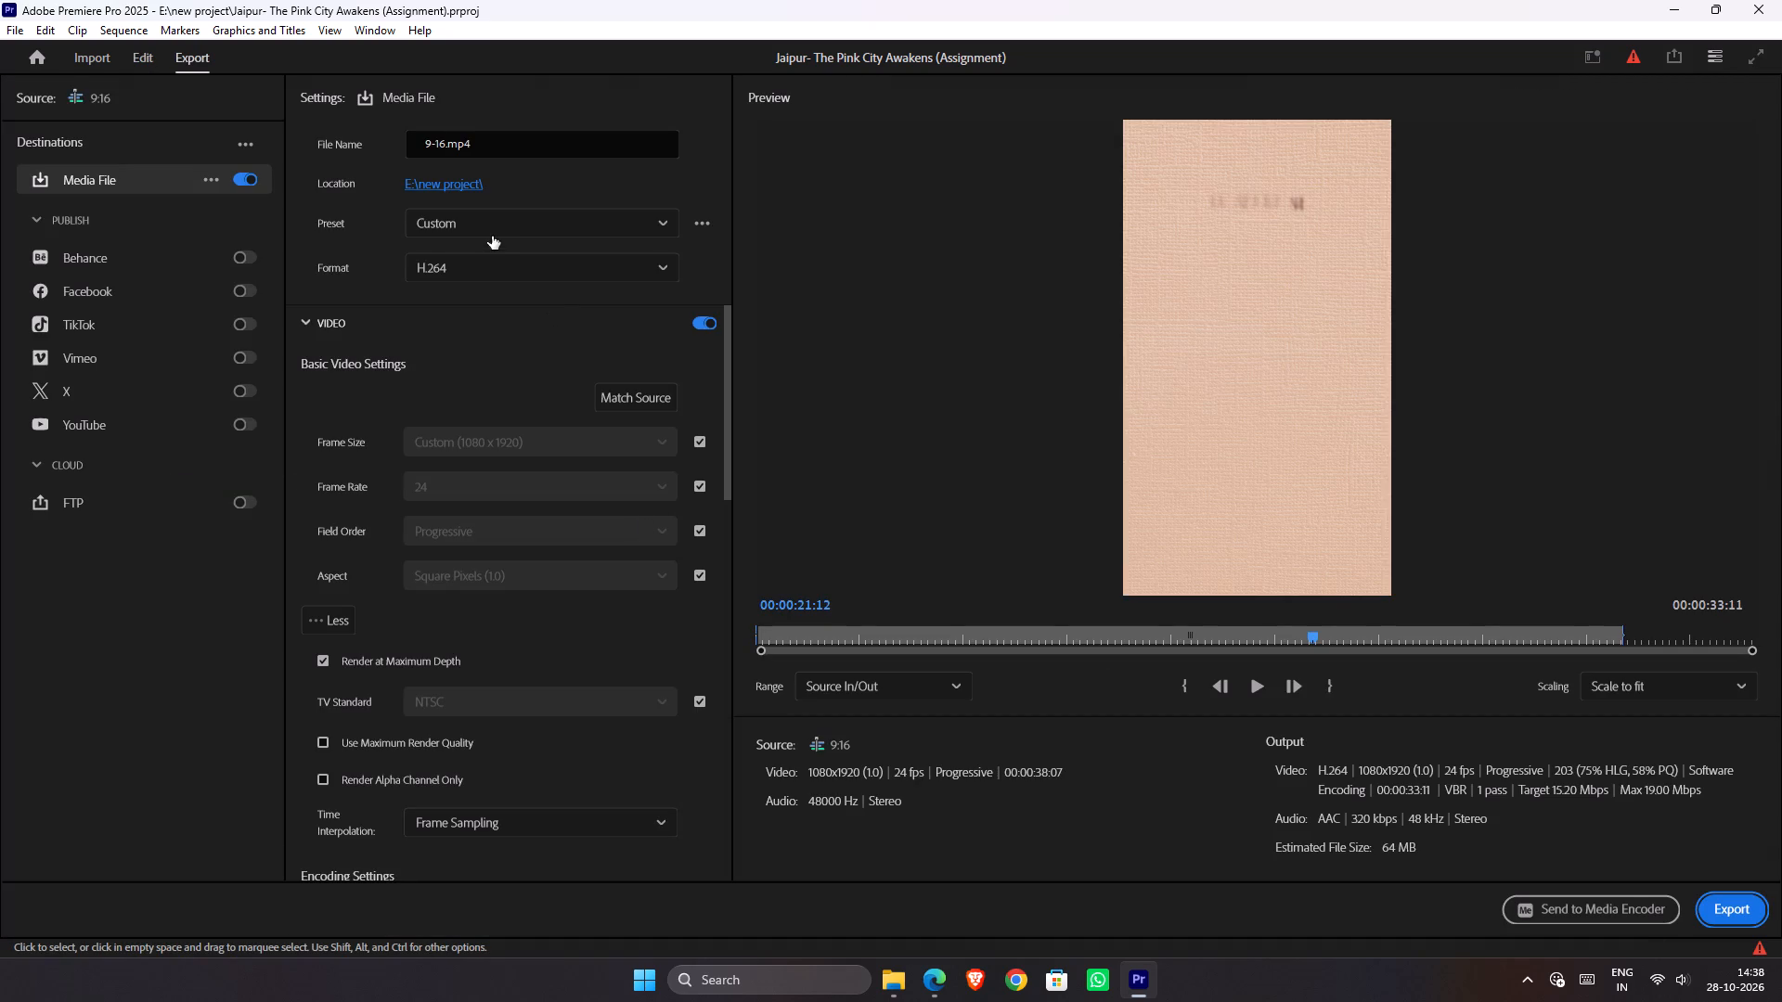
left_click(466, 183)
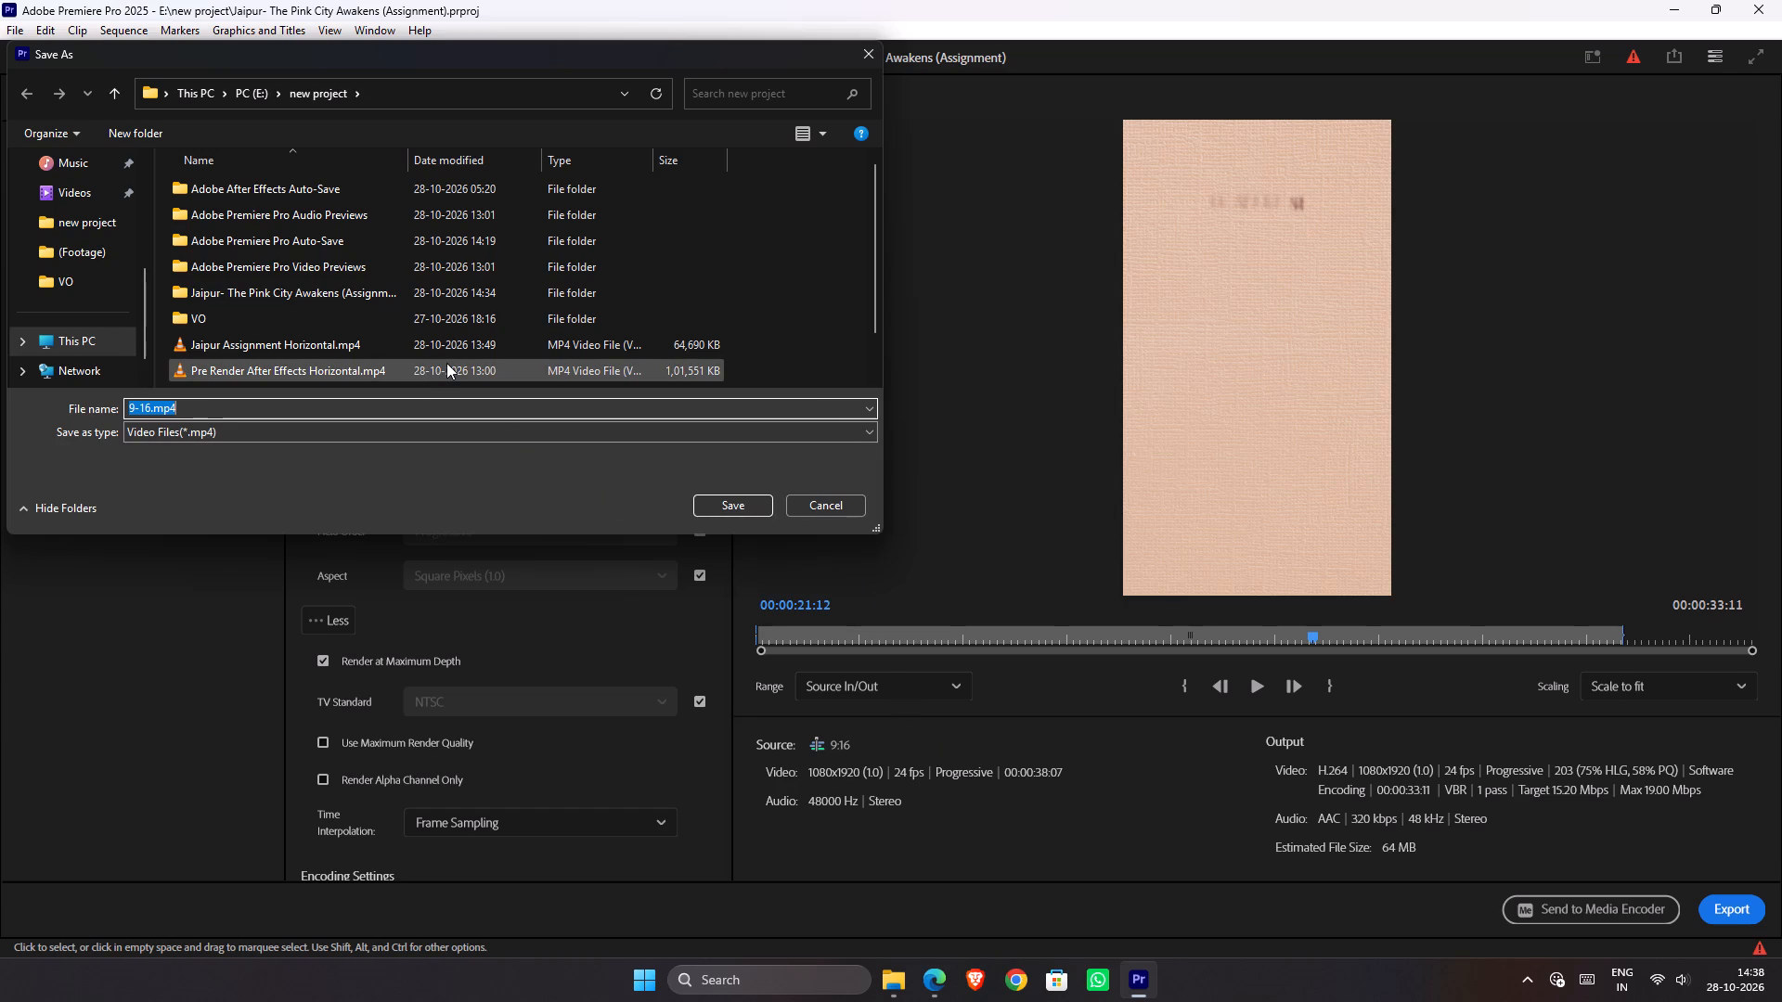
left_click(337, 348)
double_click(303, 398)
left_click(308, 407)
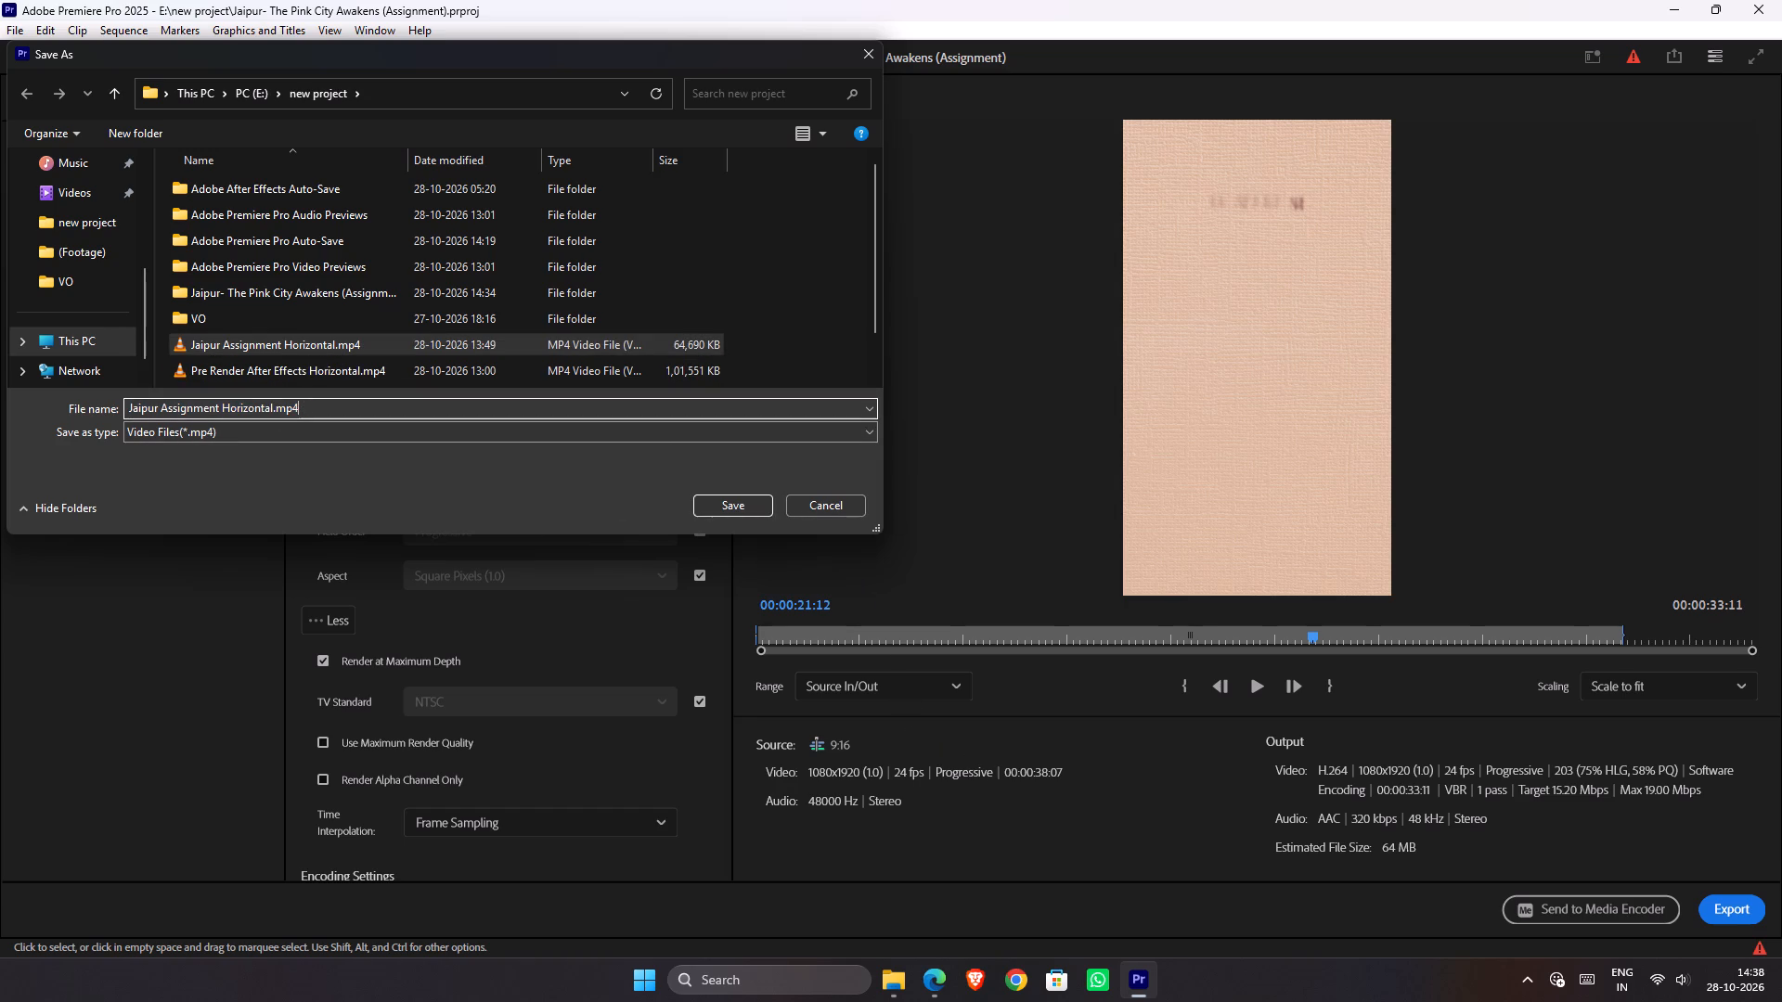
left_click(308, 407)
type("Vertical")
key("Return")
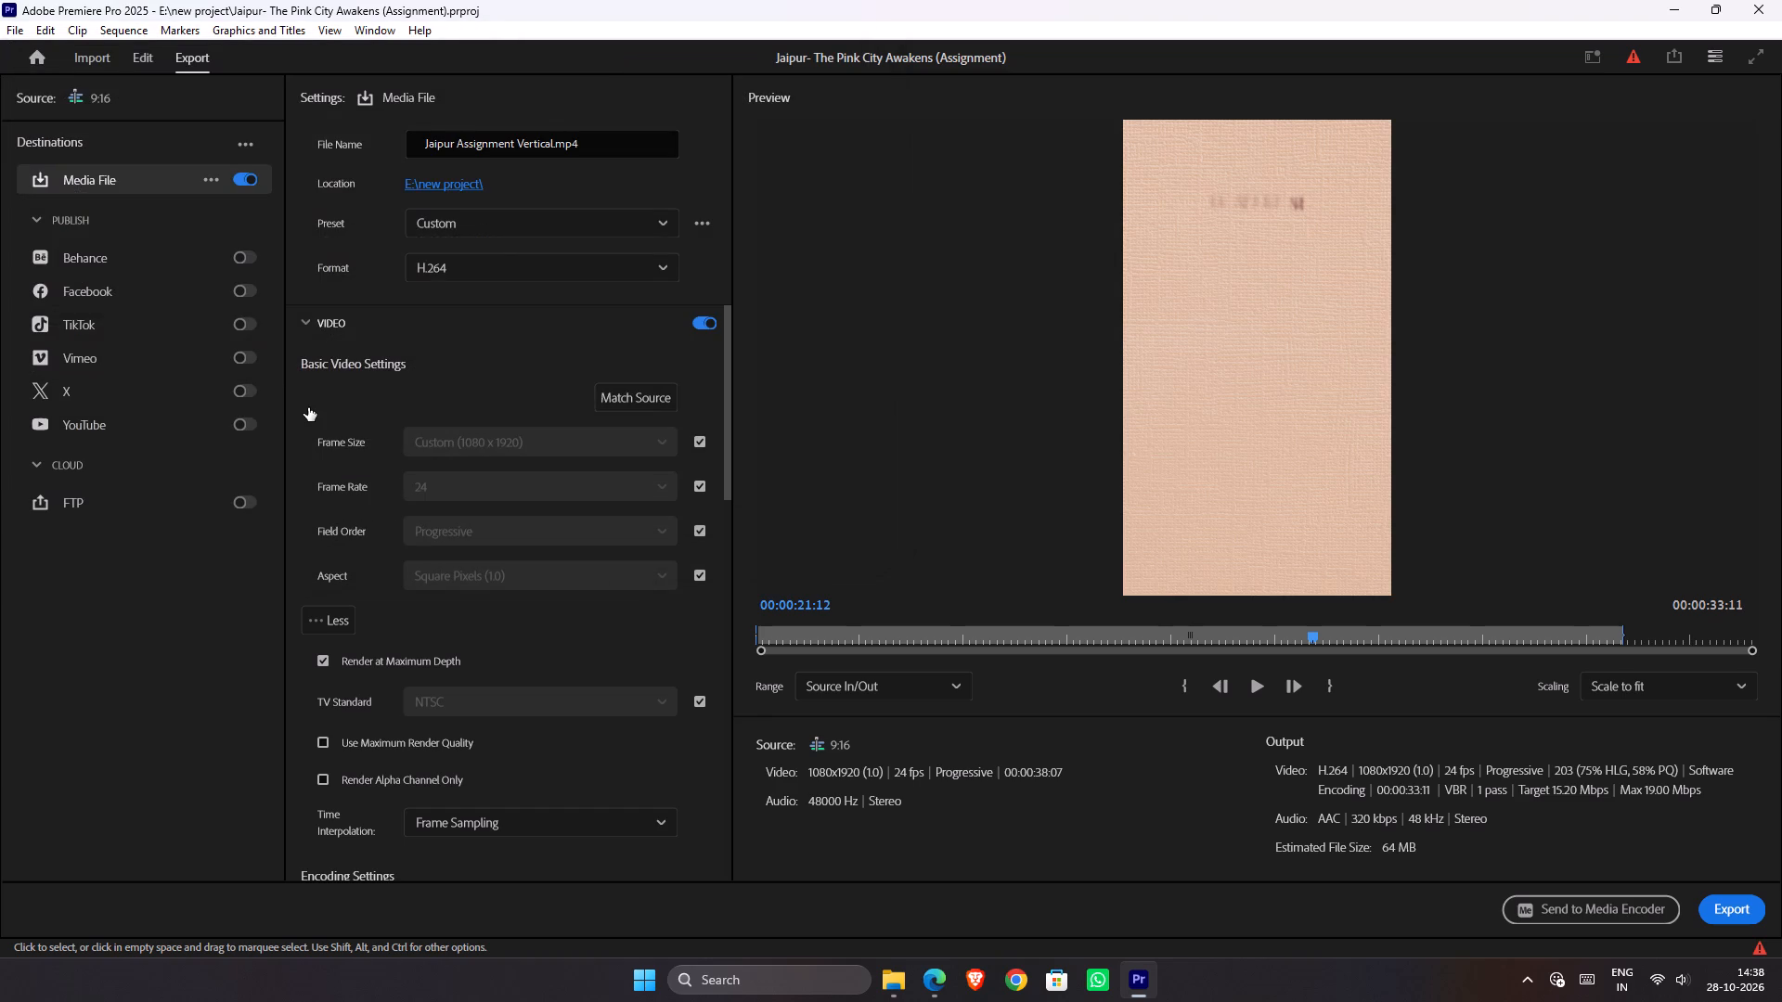
left_click(1742, 897)
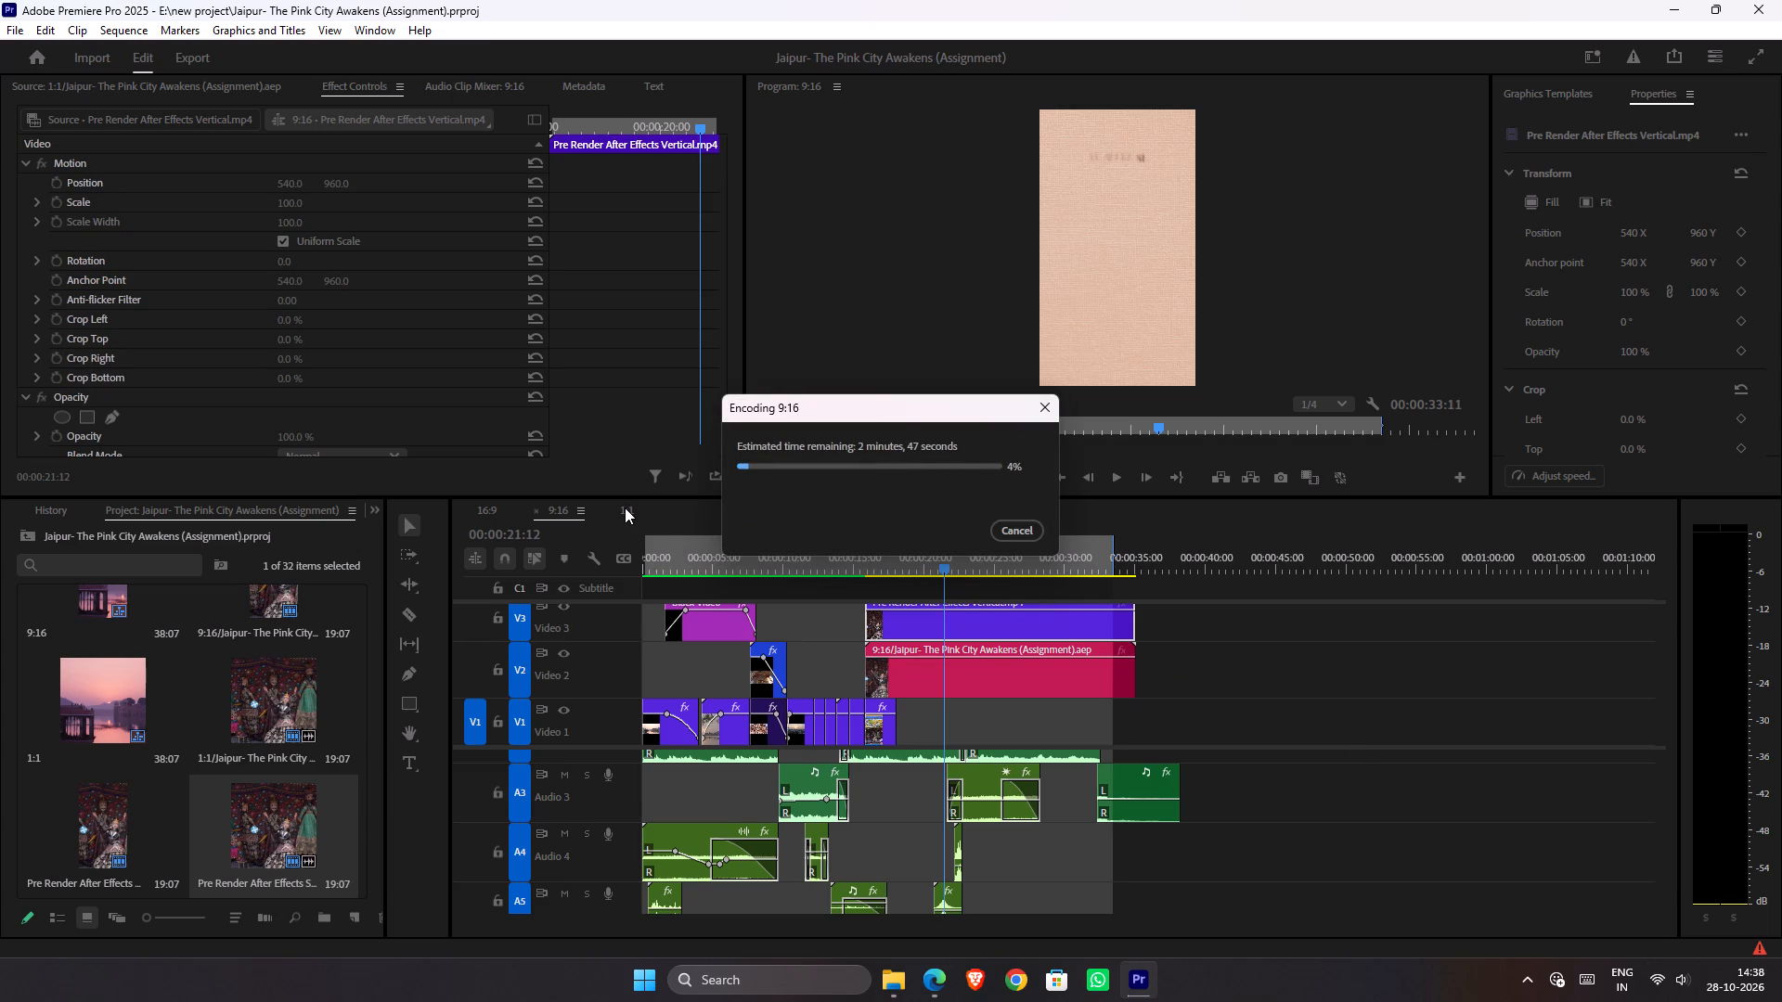
Check the After Effects files folder's upload progress on Google Drive in Edge and the 9:16 export progress in Premiere Pro.
left_click(941, 977)
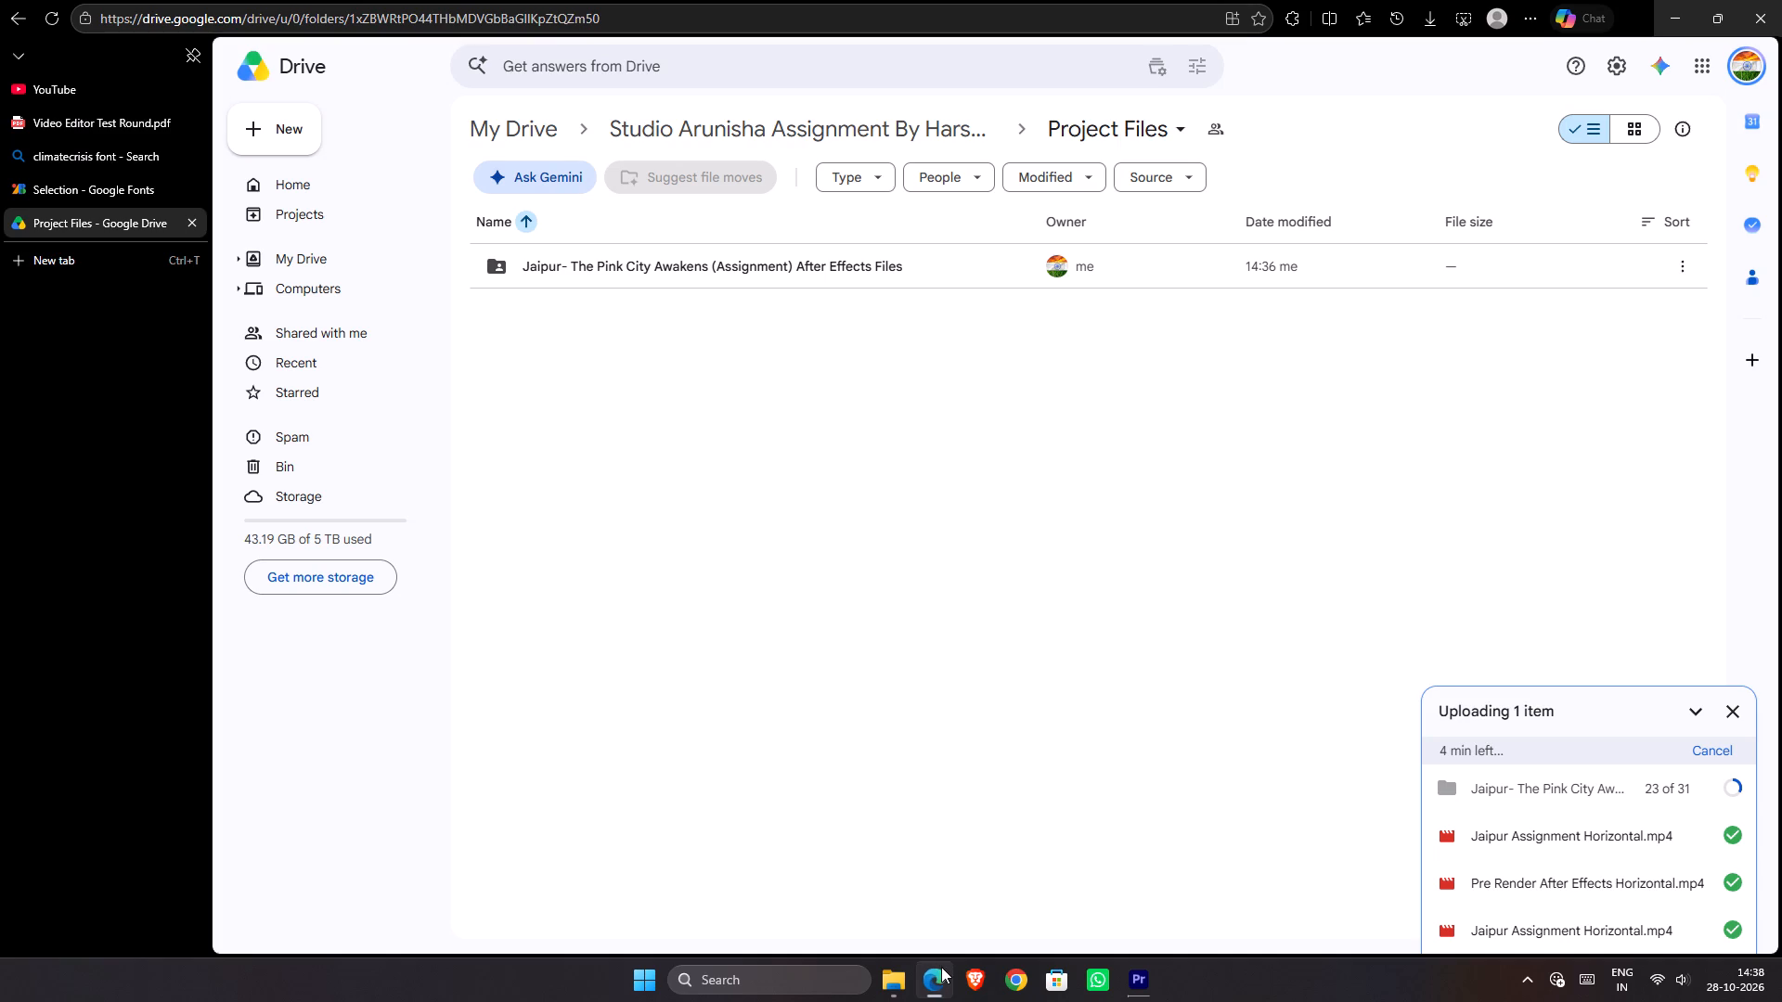
left_click(1138, 970)
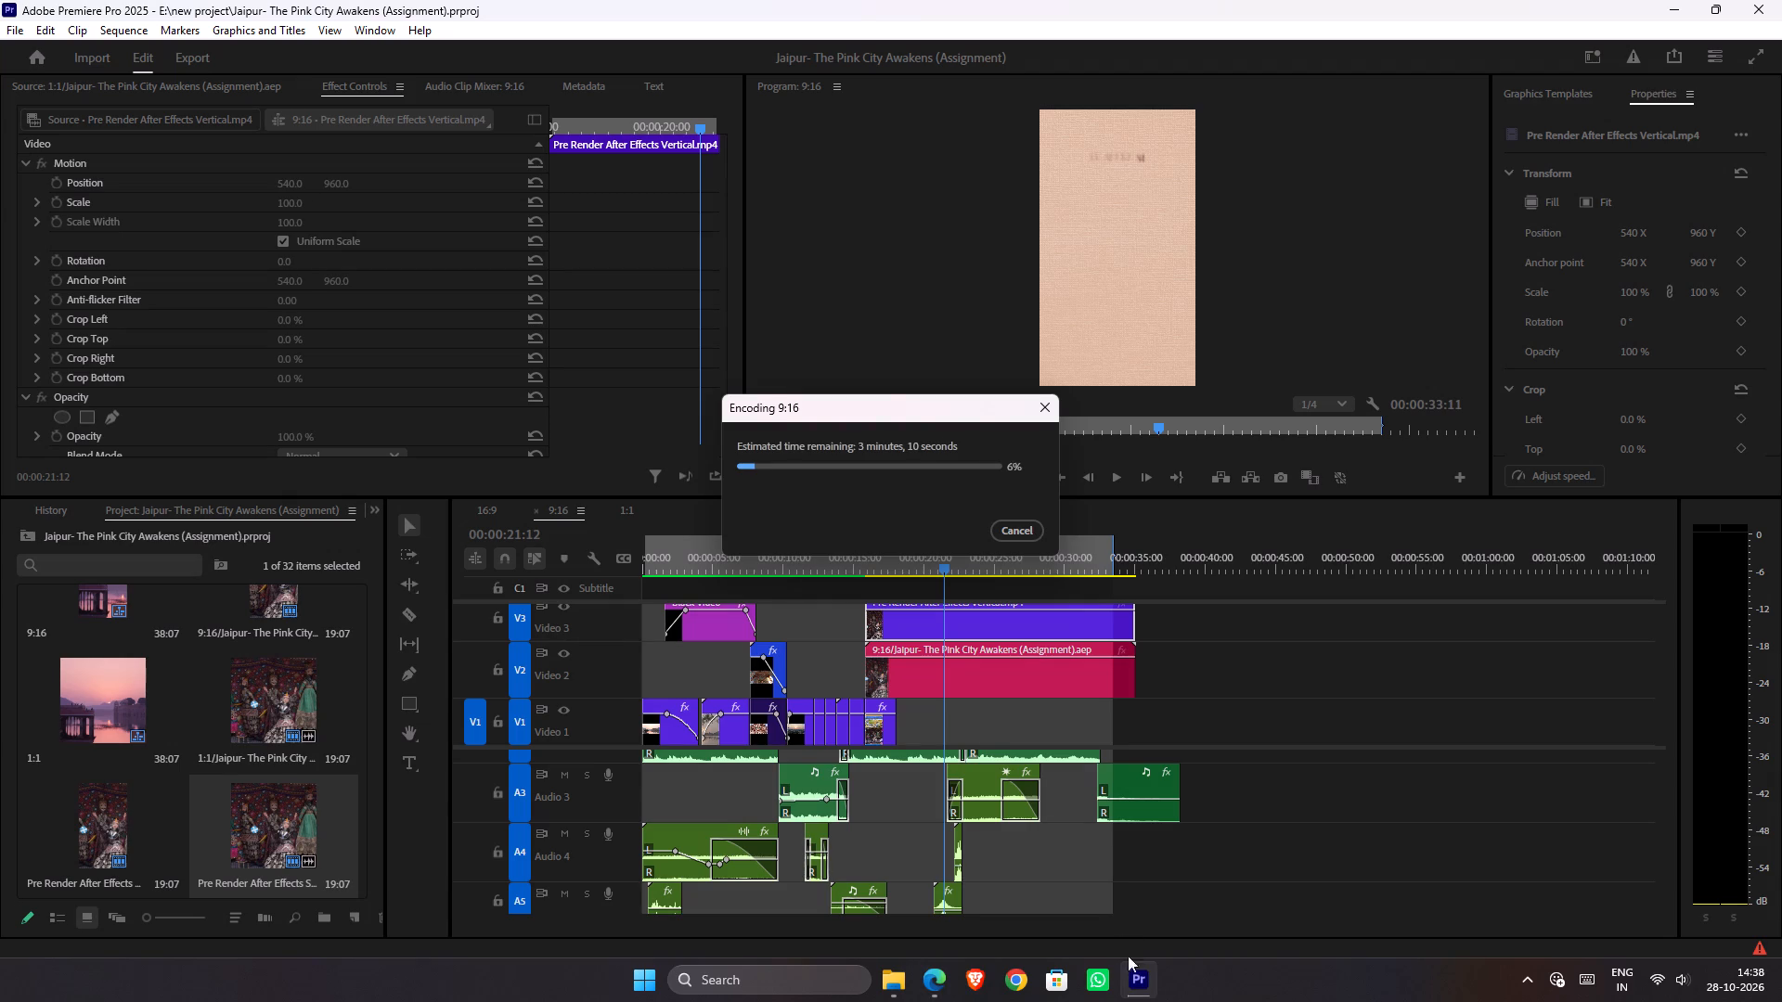
Switch back to Microsoft Edge and open a new browser tab.
left_click(937, 967)
left_click(70, 261)
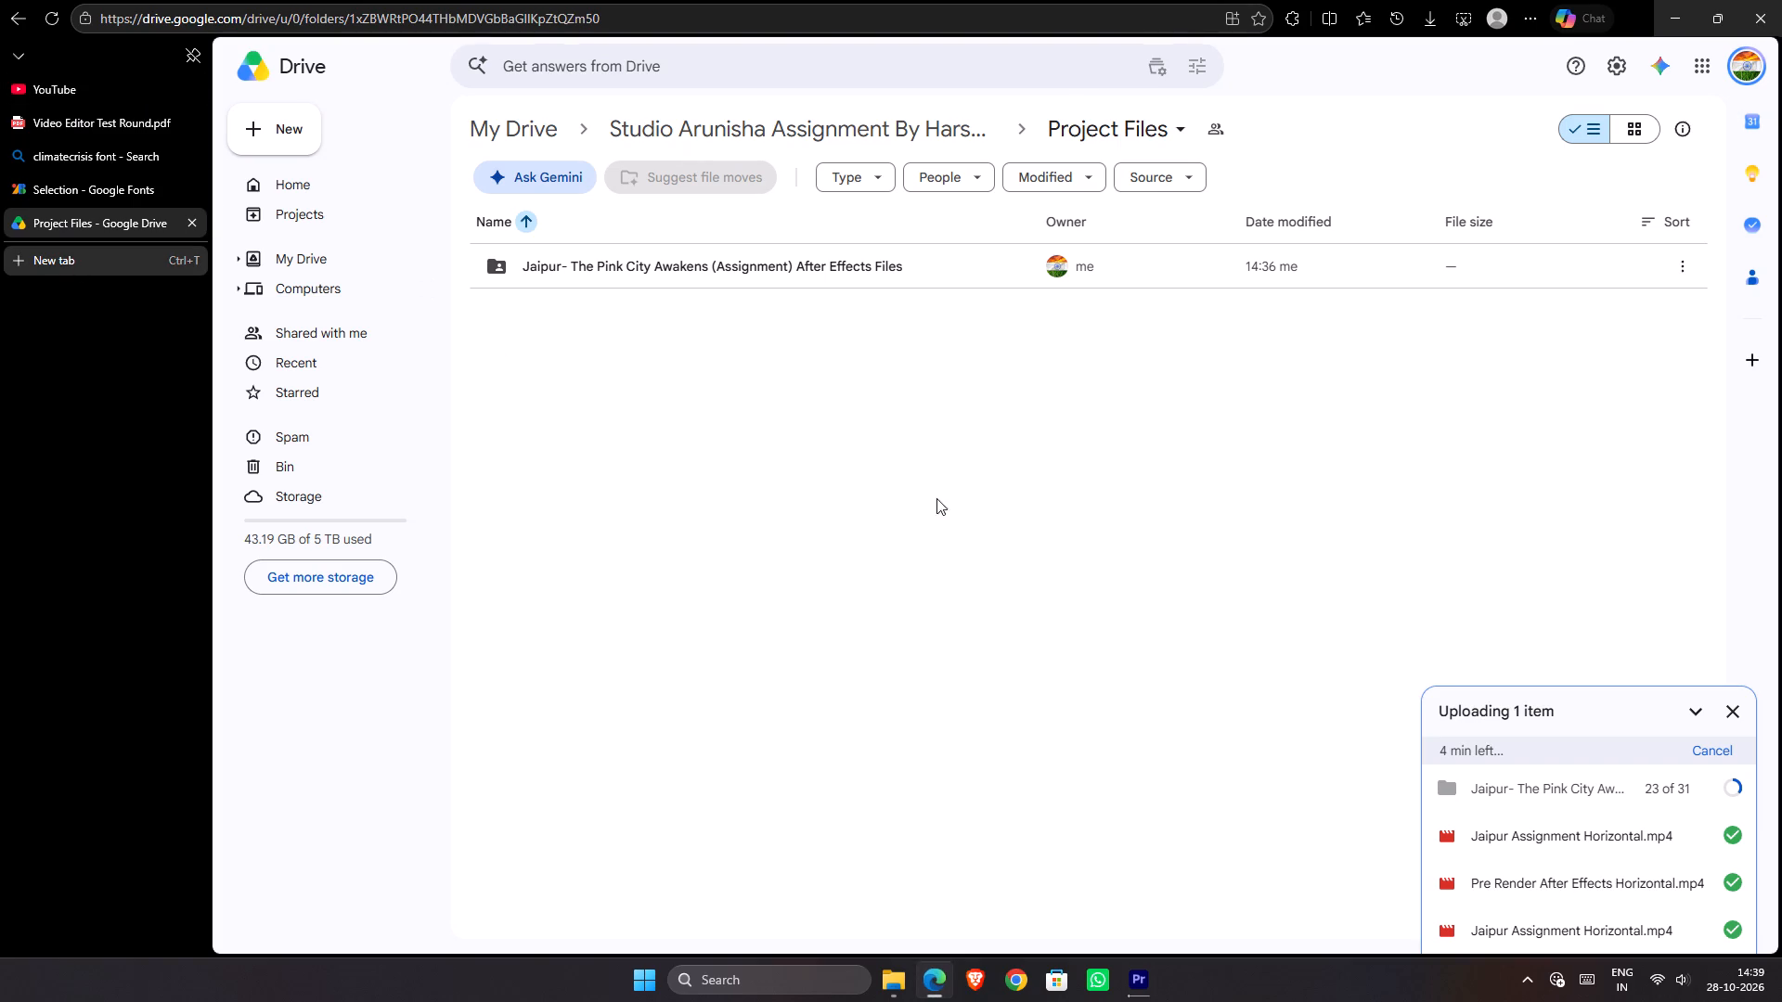
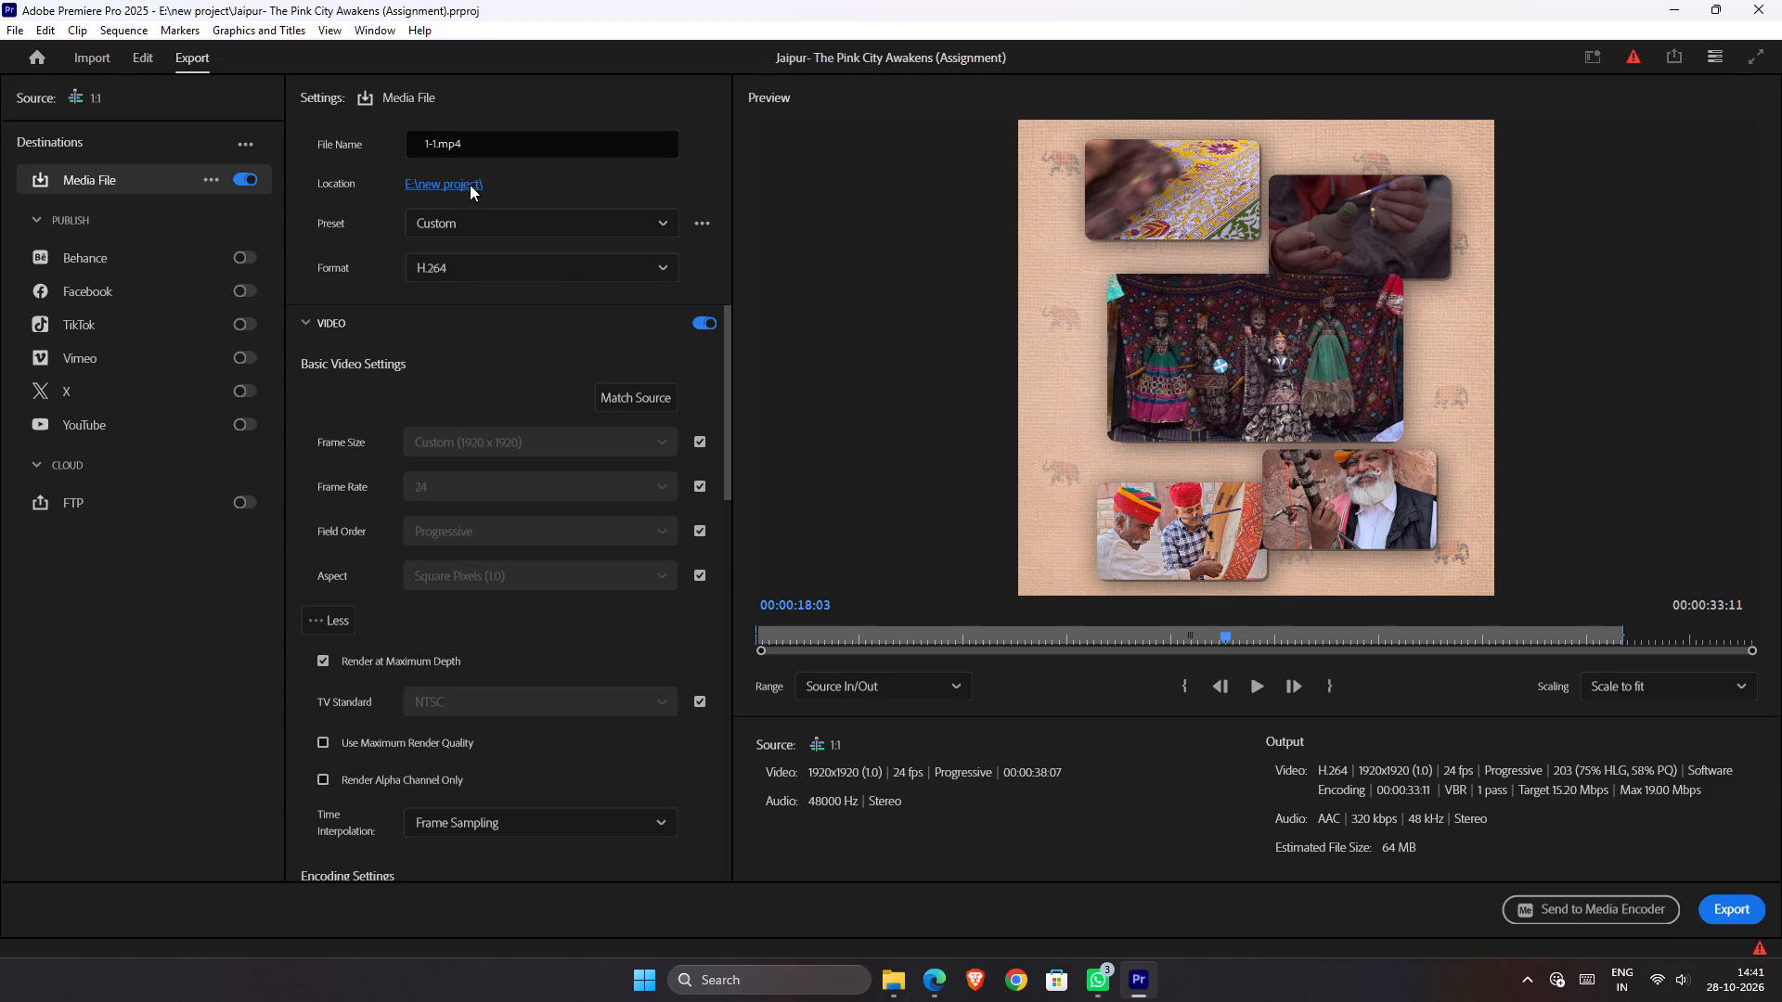
Export the 1:1 sequence as Jaipur Assignment Square.mp4 into the E:\new project folder.
left_click(330, 349)
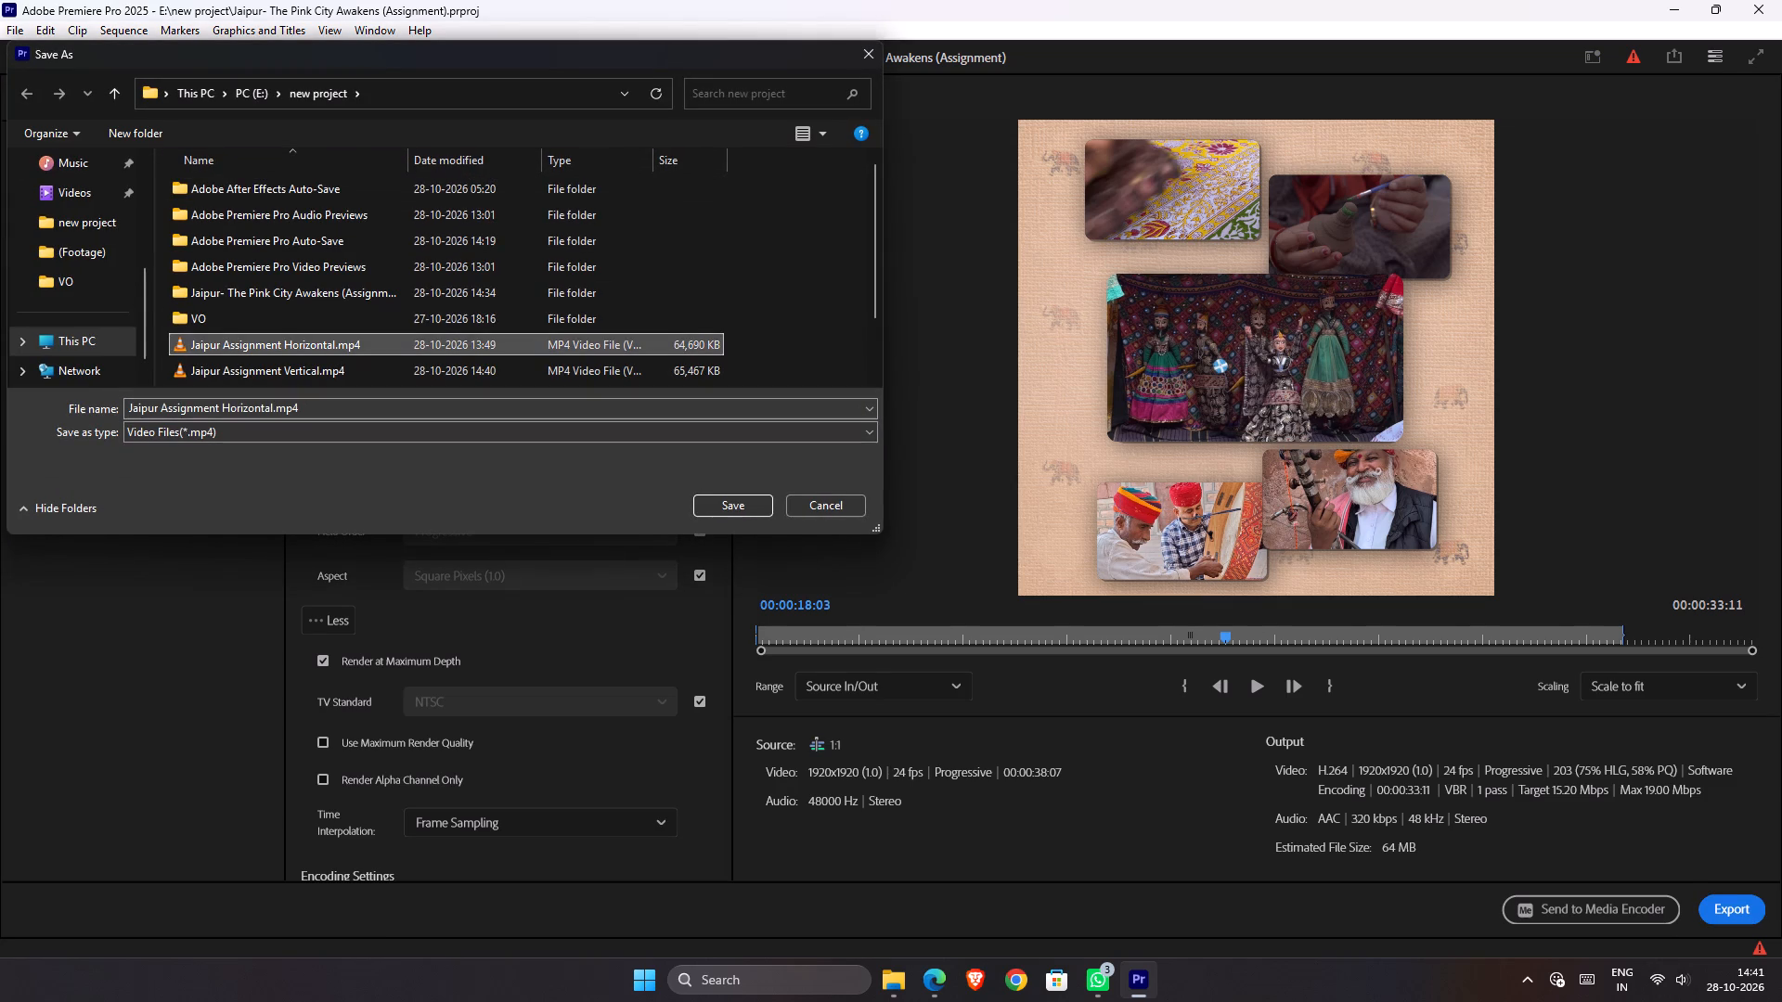
double_click(315, 411)
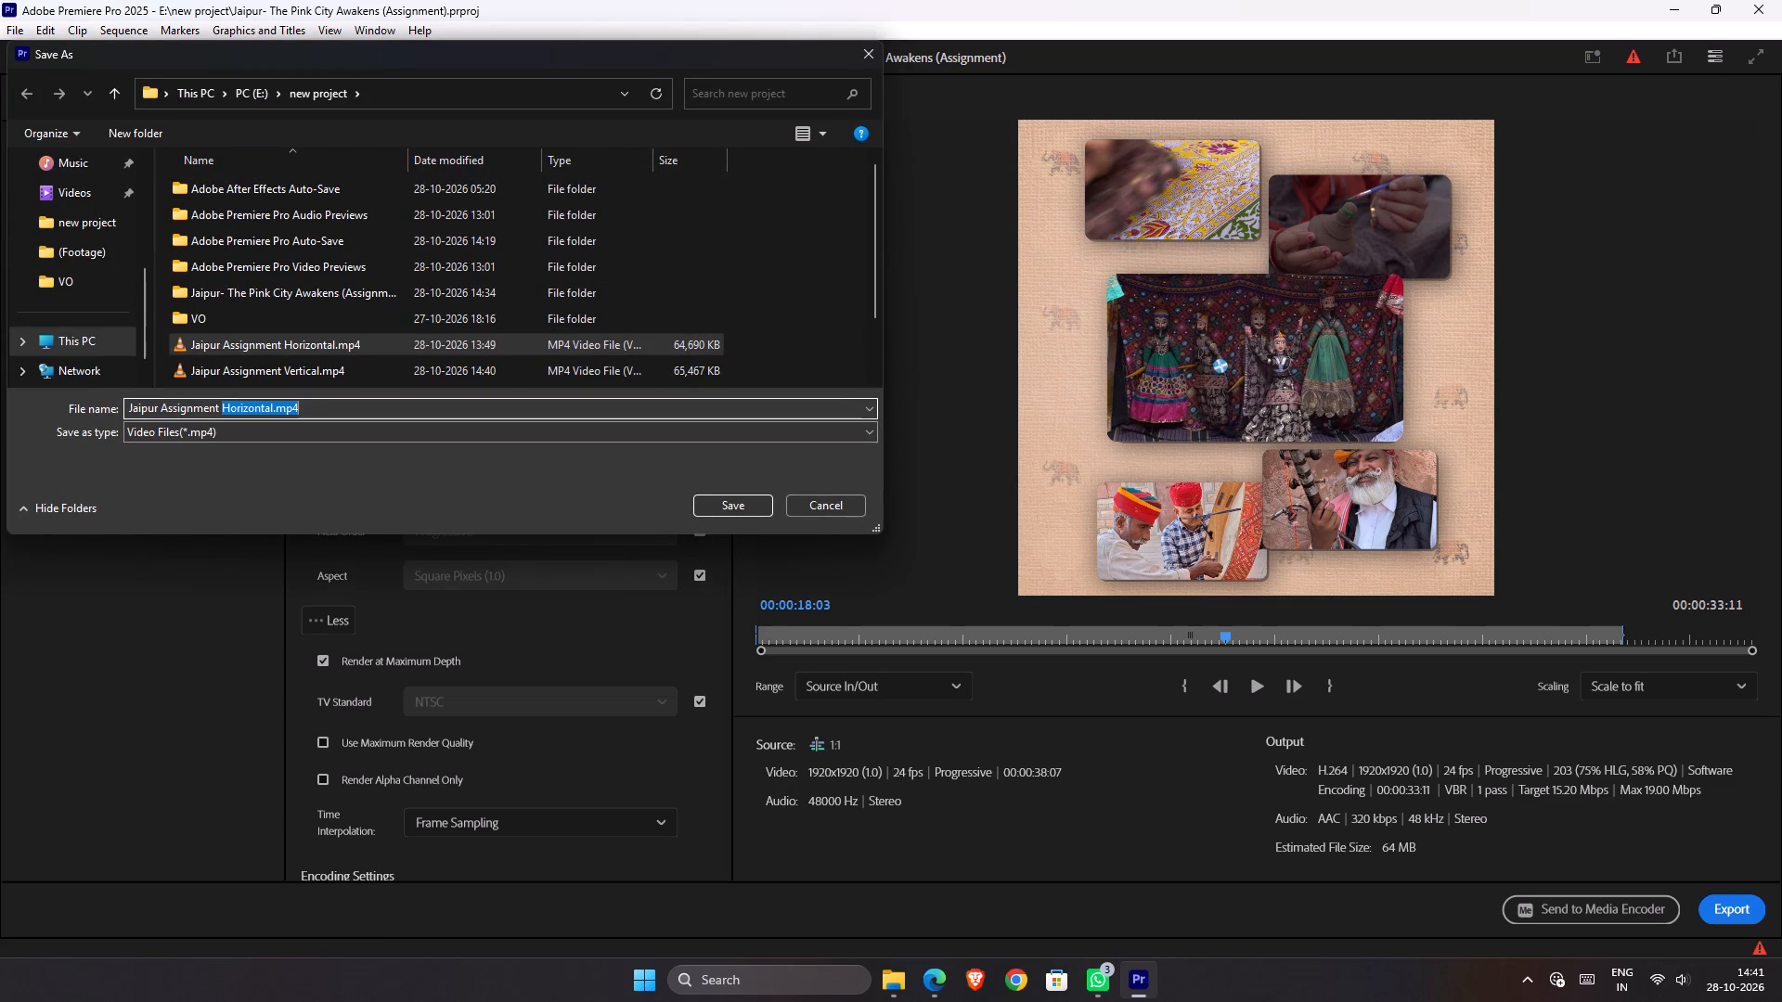
type("Square")
key("Return")
key("ctrl+s")
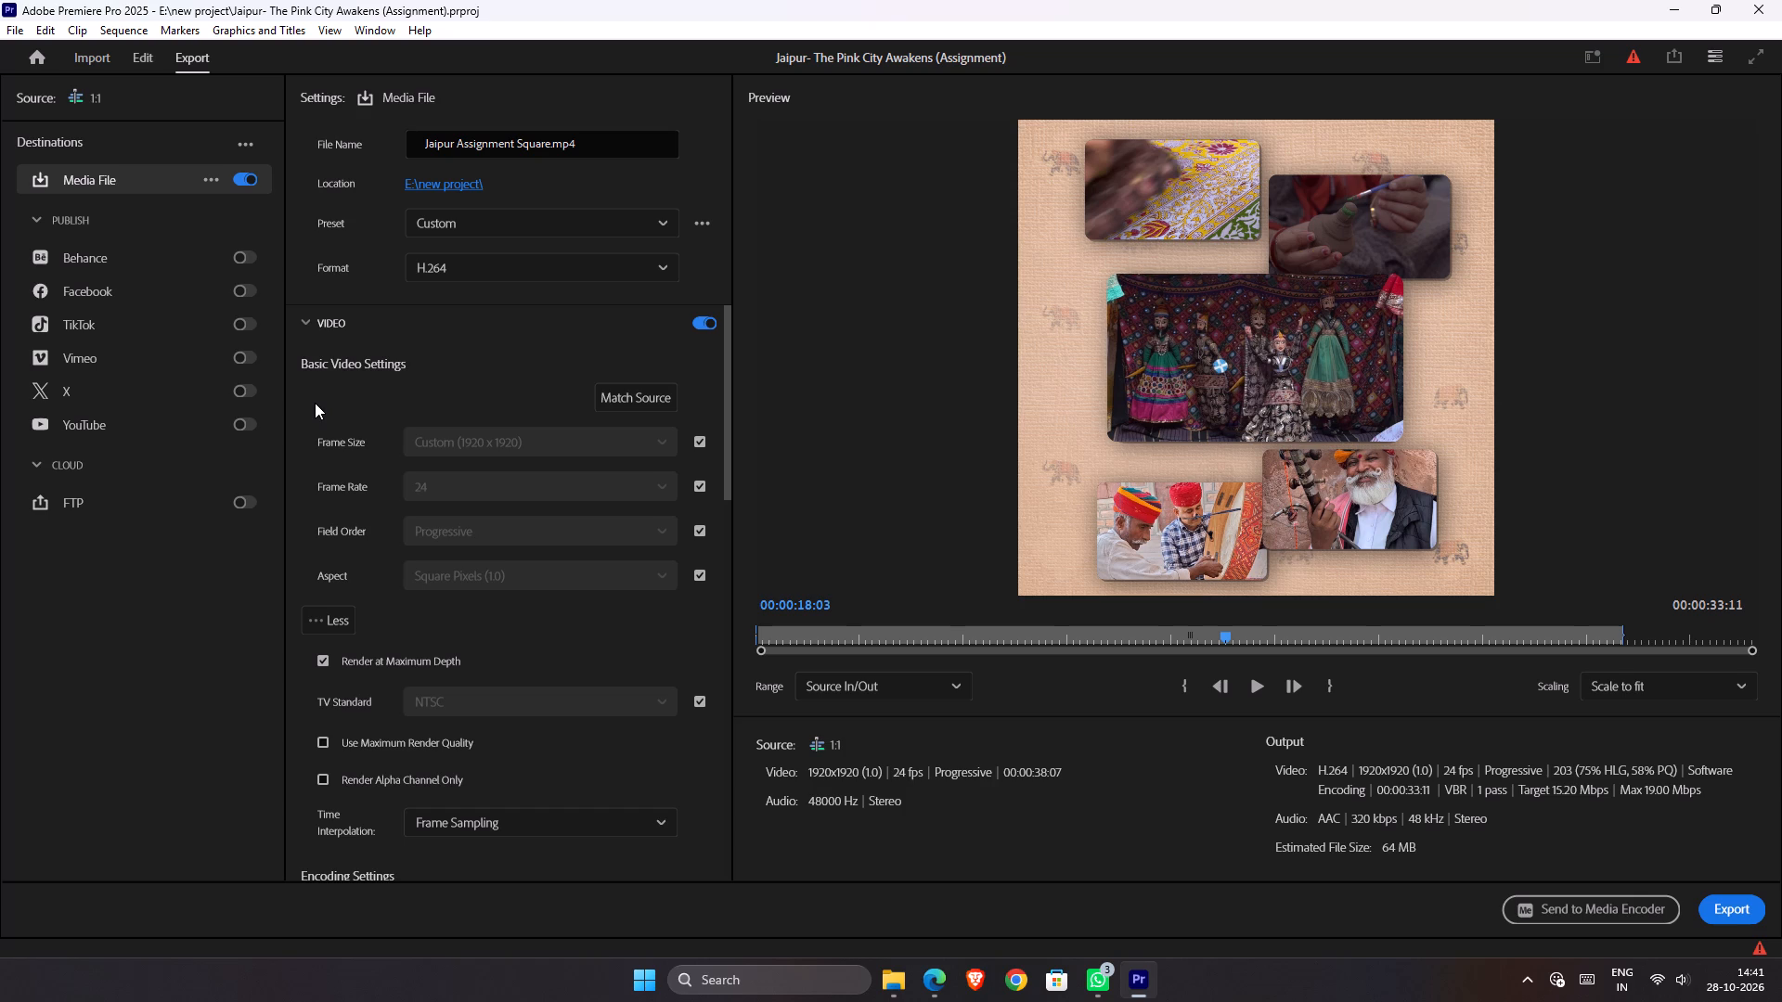
left_click(1720, 910)
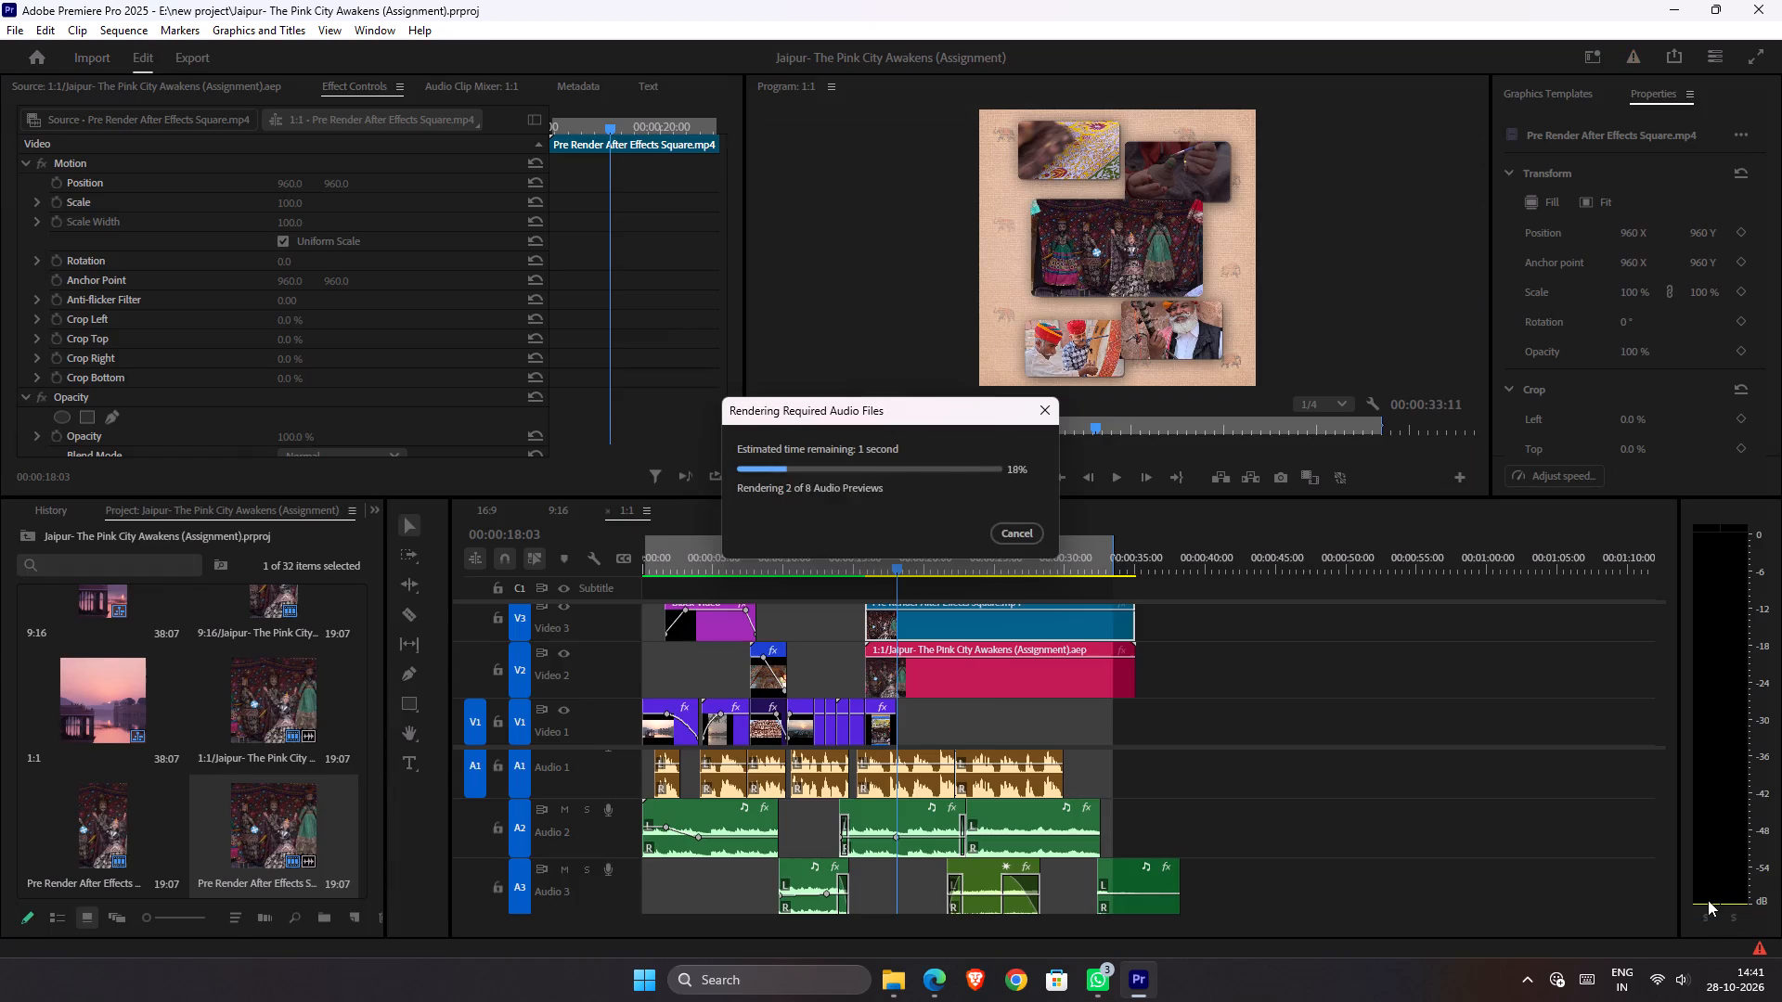
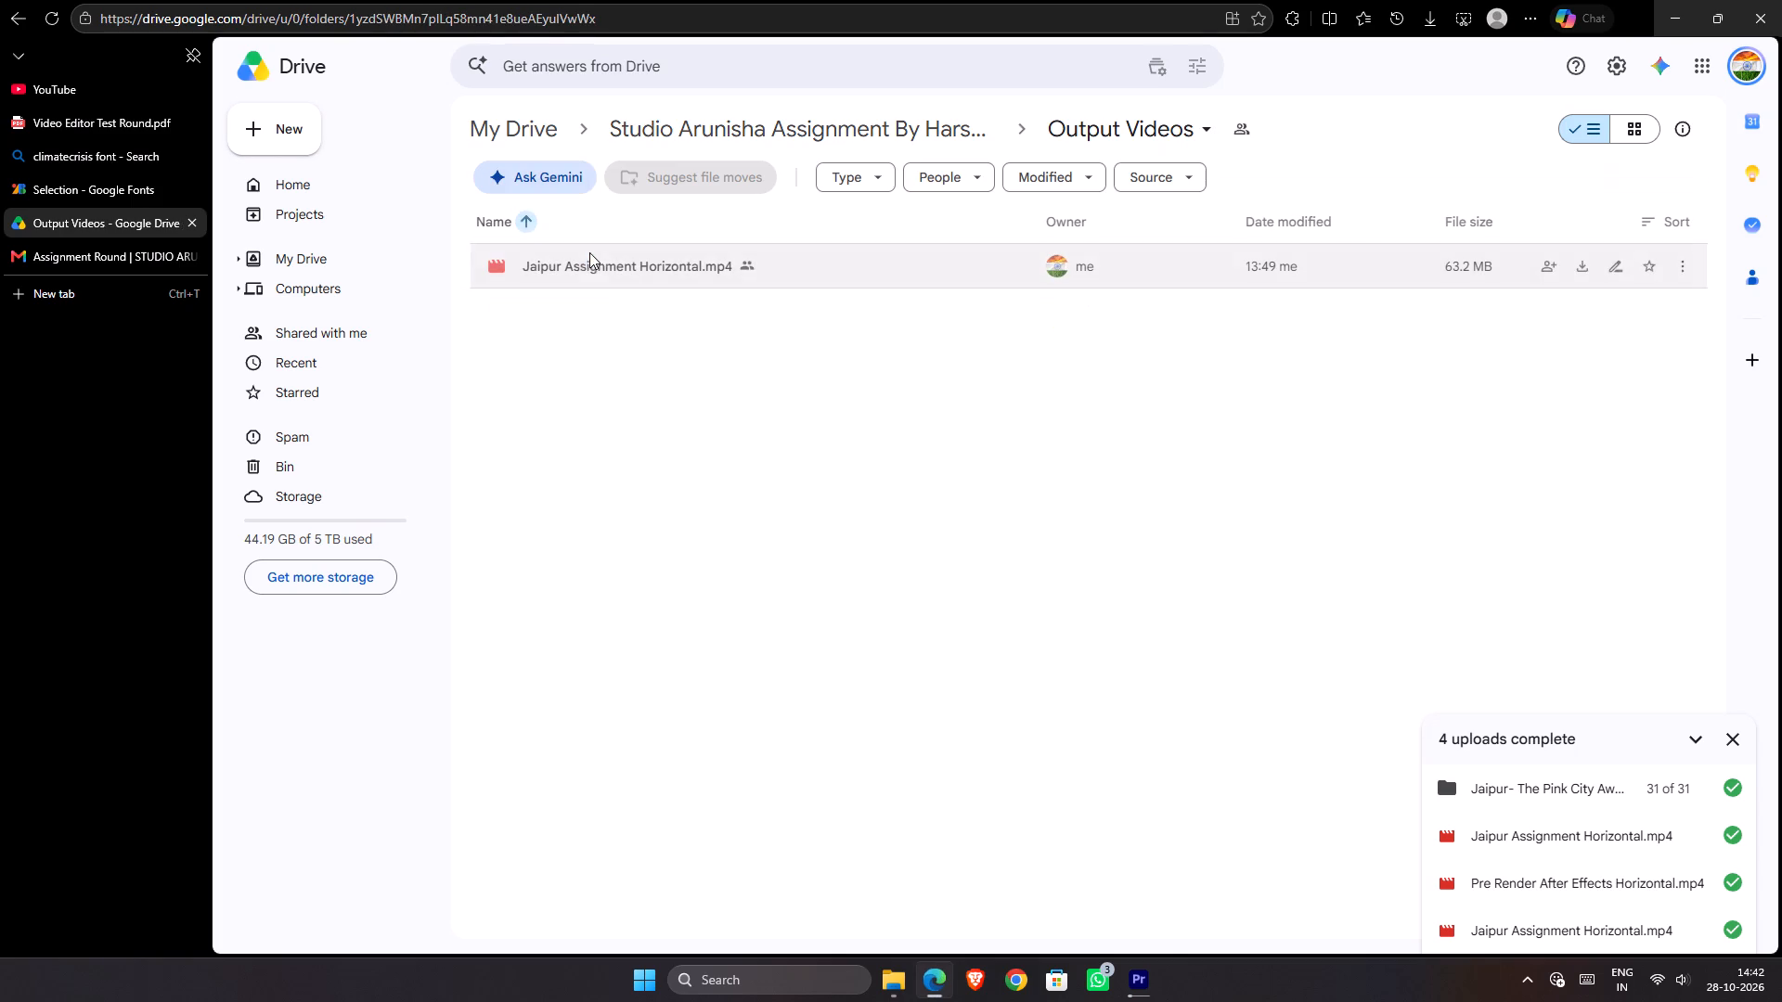
Upload Jaipur Assignment Vertical.mp4 from the new project folder to the Output Videos folder in Google Drive.
left_click(892, 978)
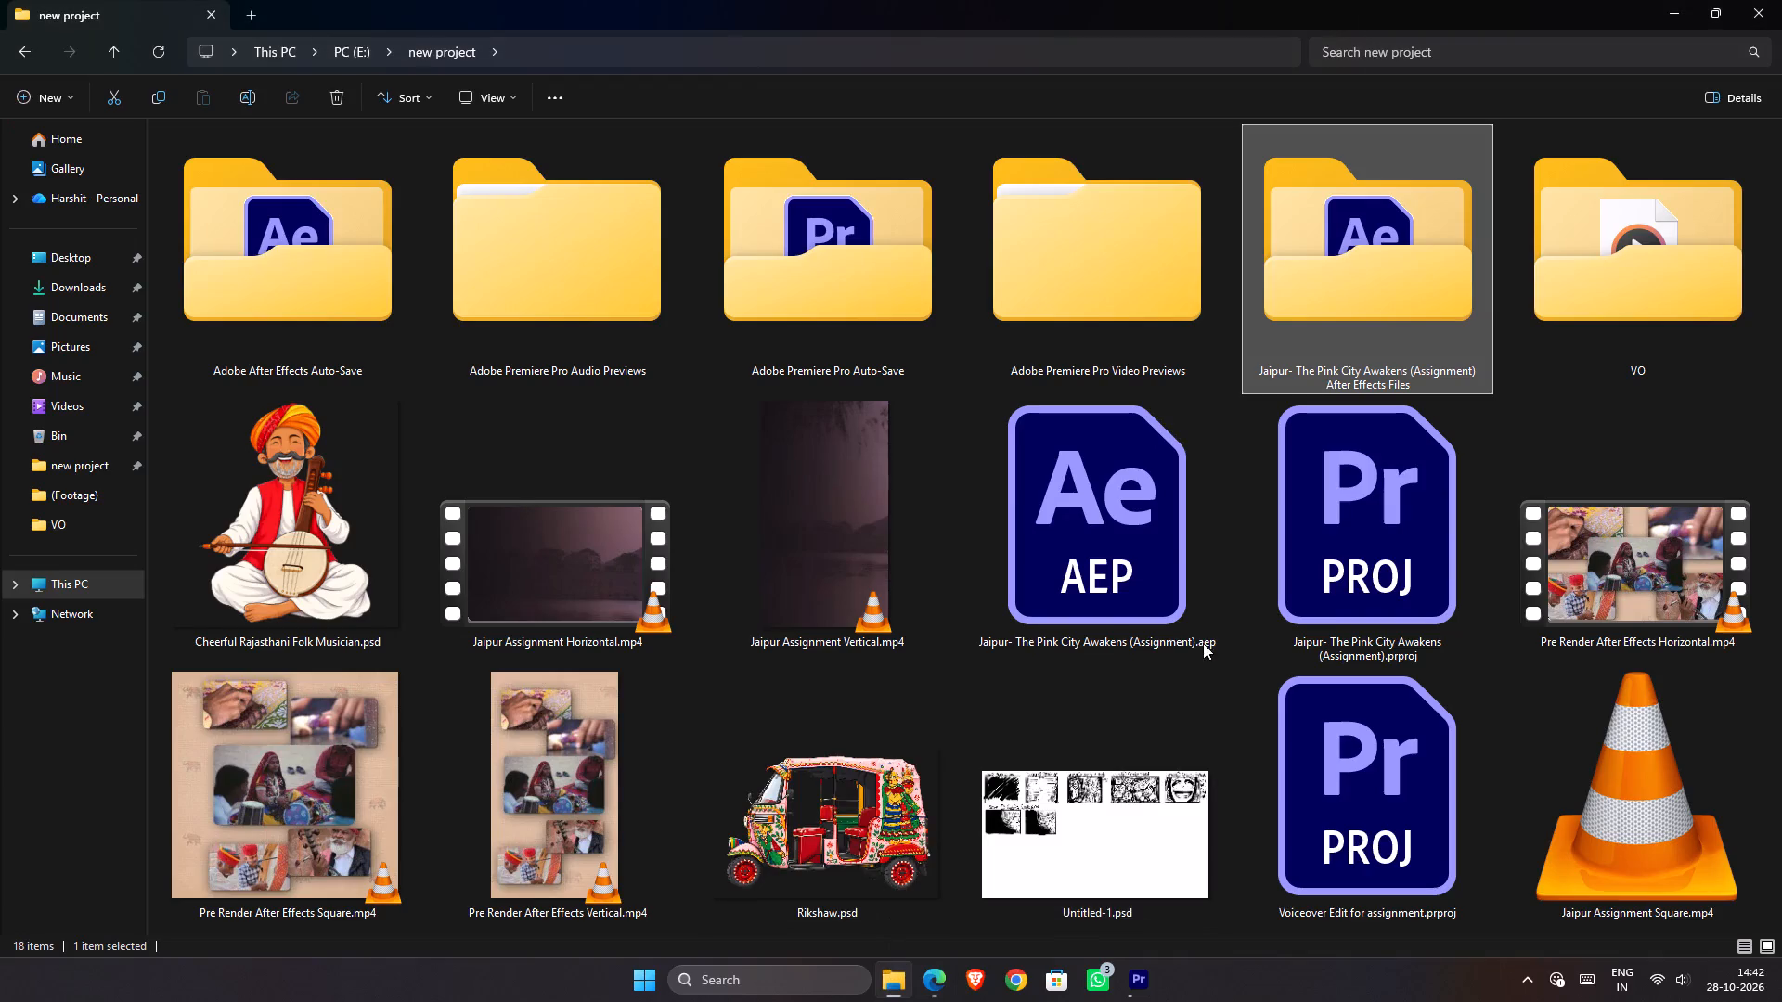
left_click(880, 612)
left_click_drag(884, 554, 847, 585)
key("alt+Tab")
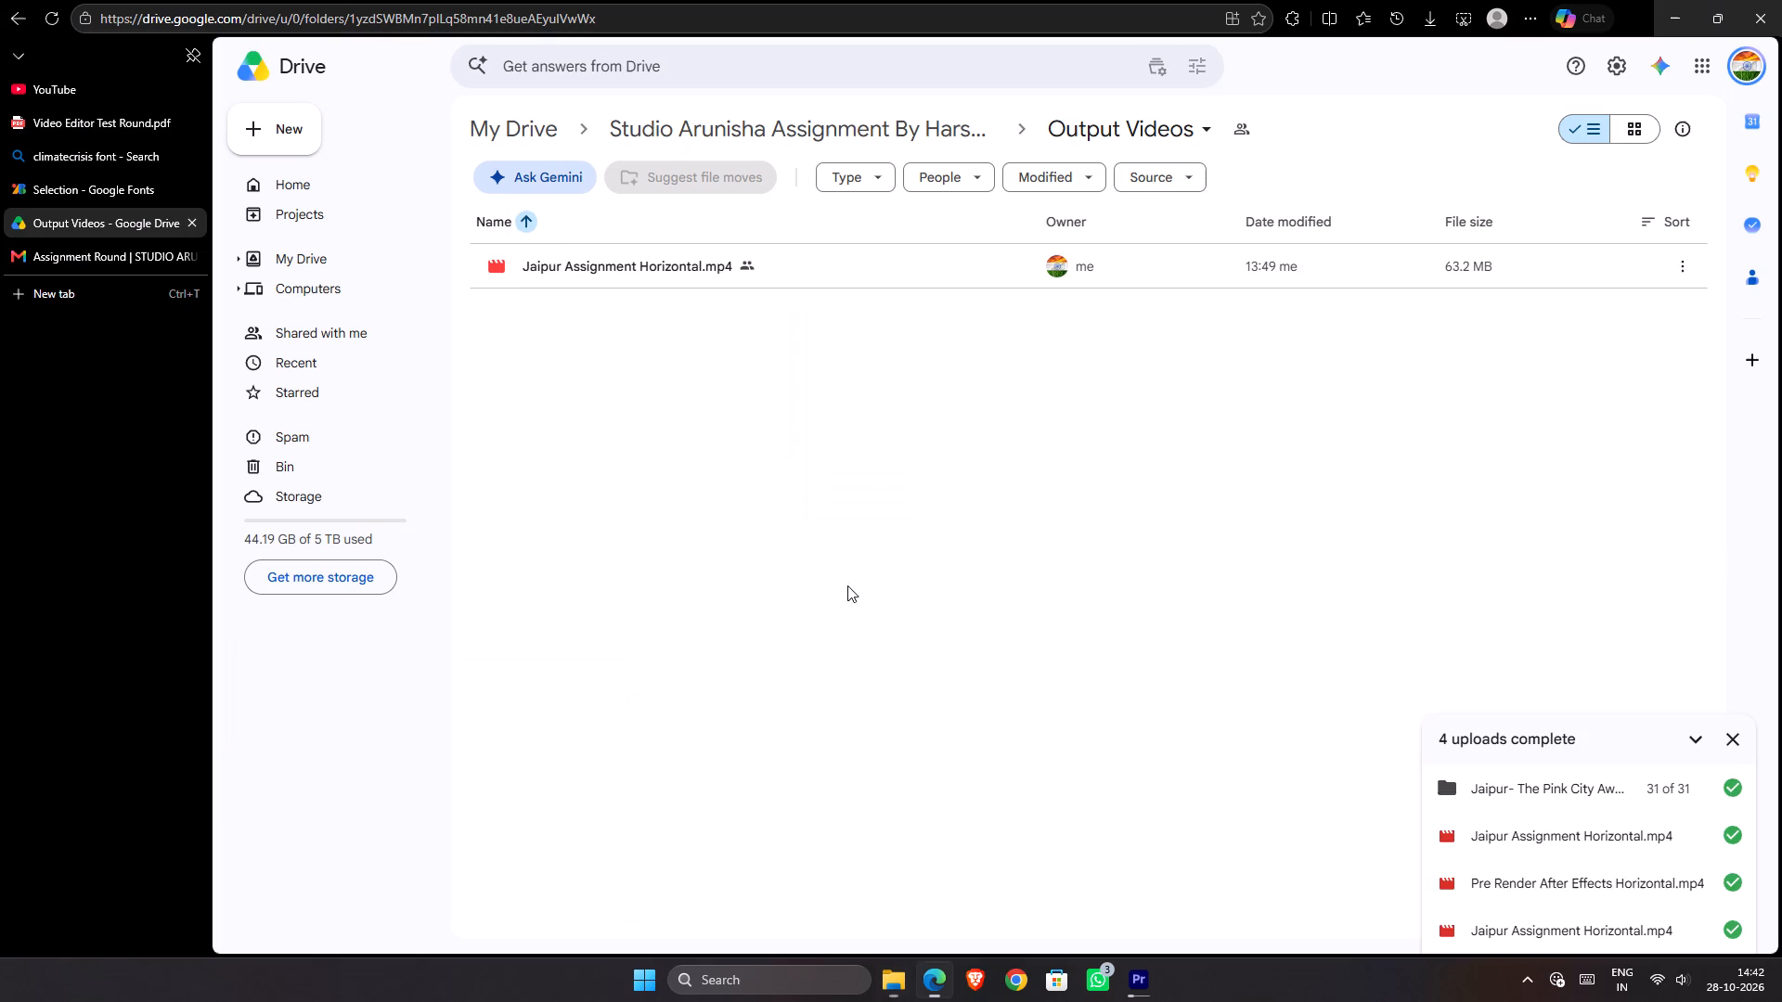
left_click_drag(847, 585, 856, 566)
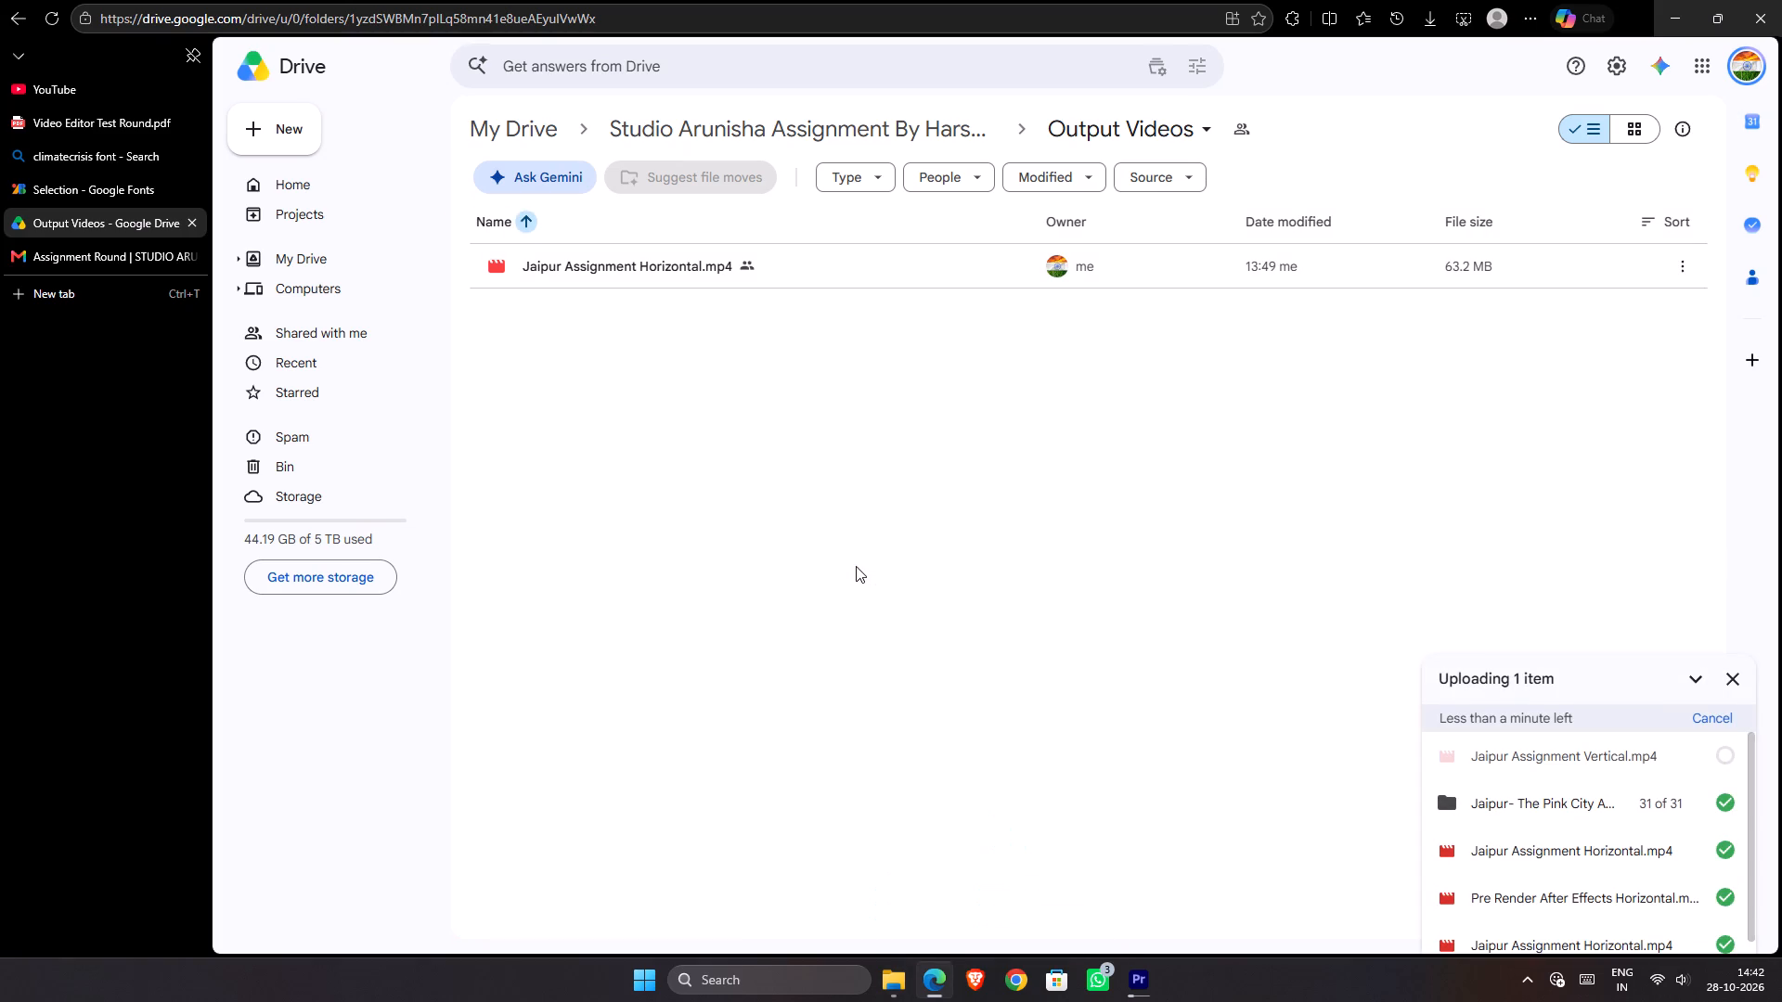
Switch to Premiere Pro and remove the unused items from the Jaipur project.
key("alt+Tab")
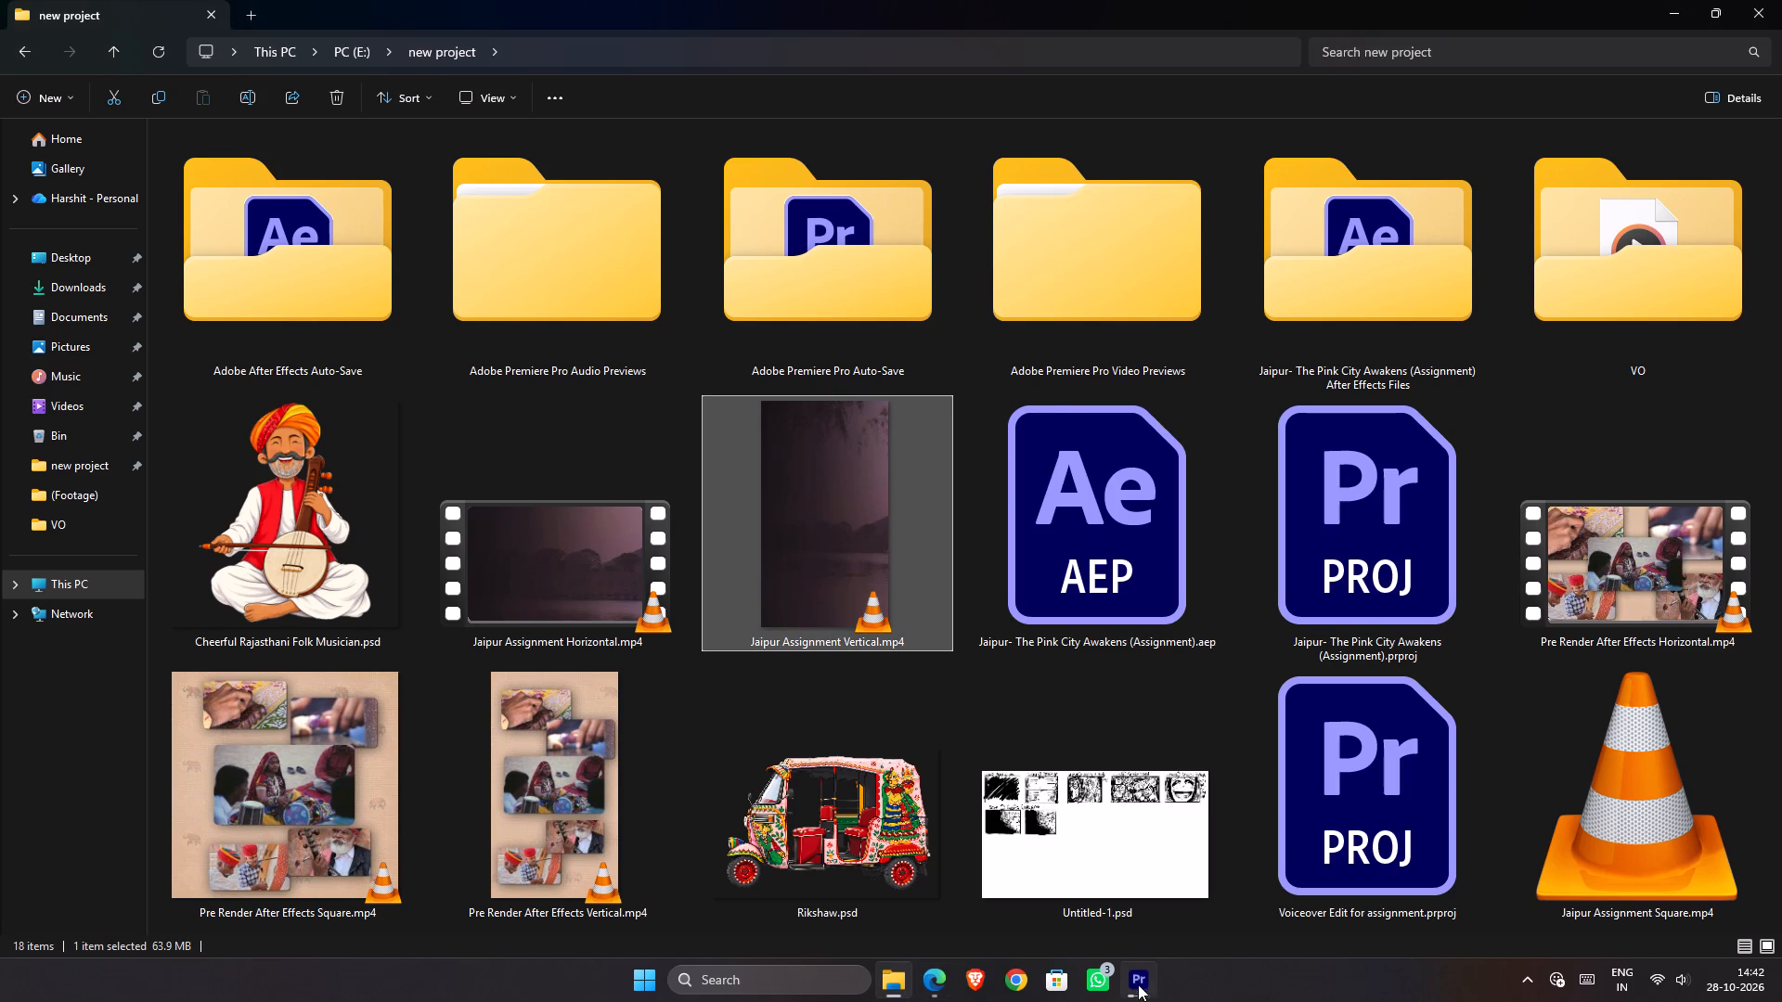
left_click(1136, 989)
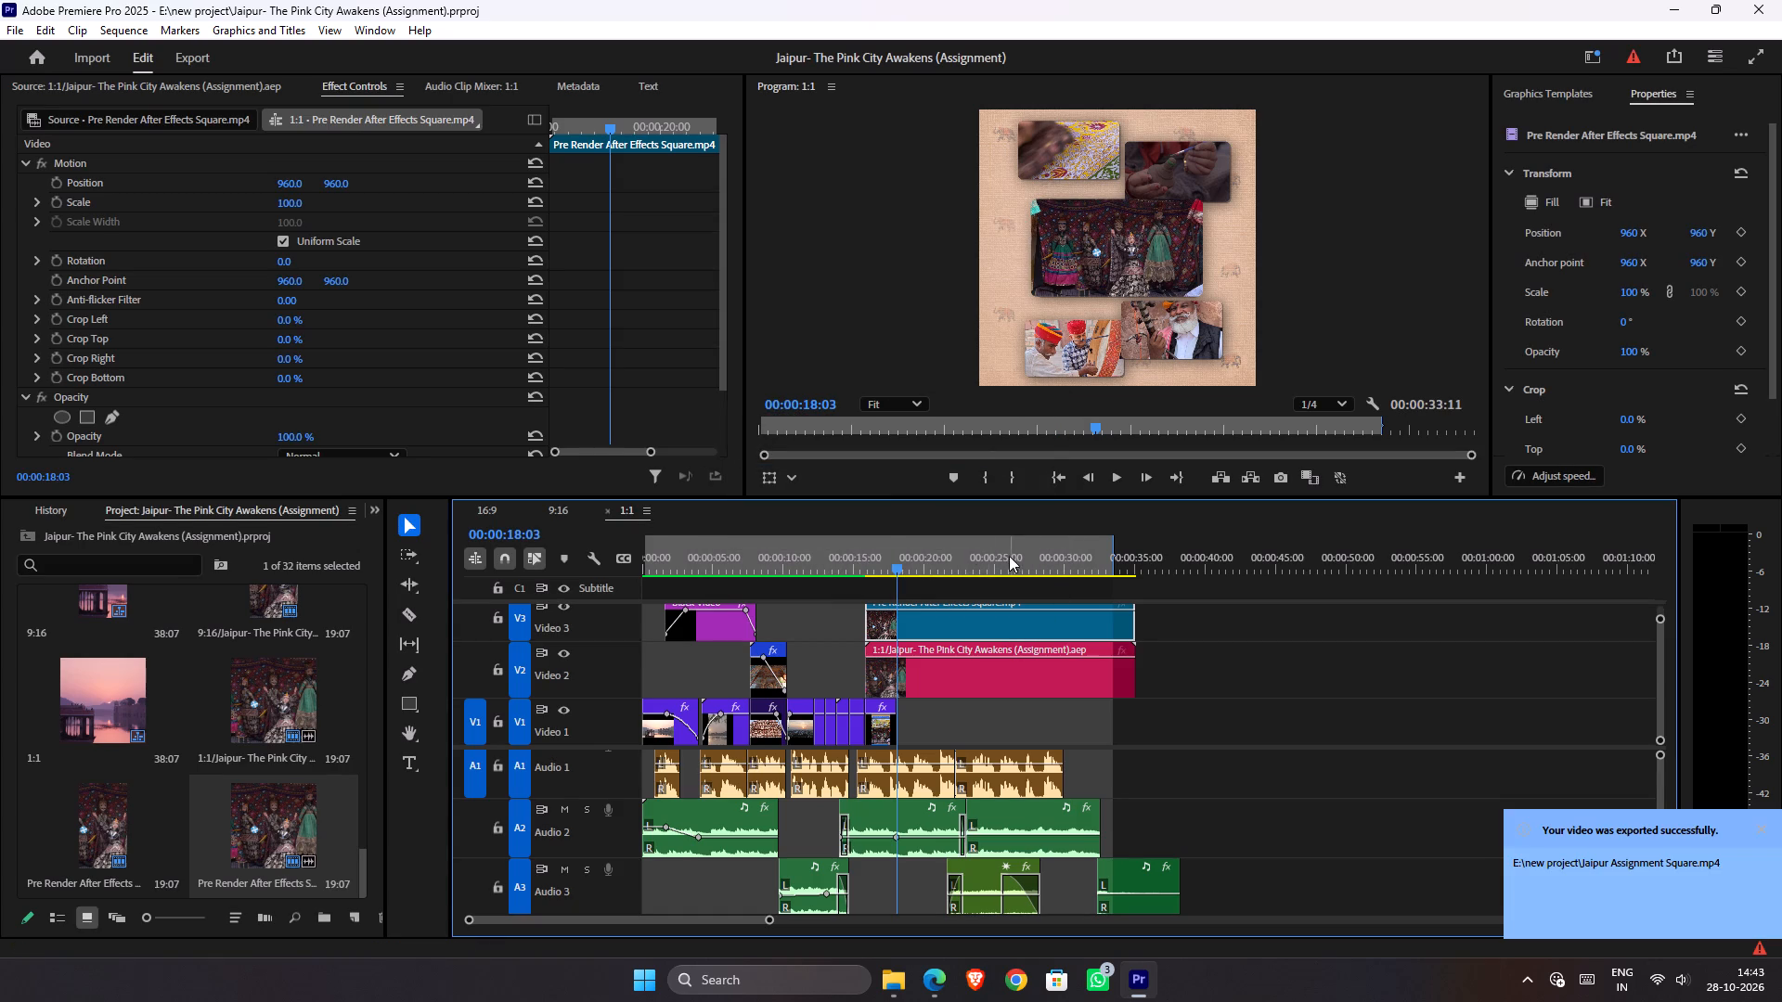
left_click(5, 29)
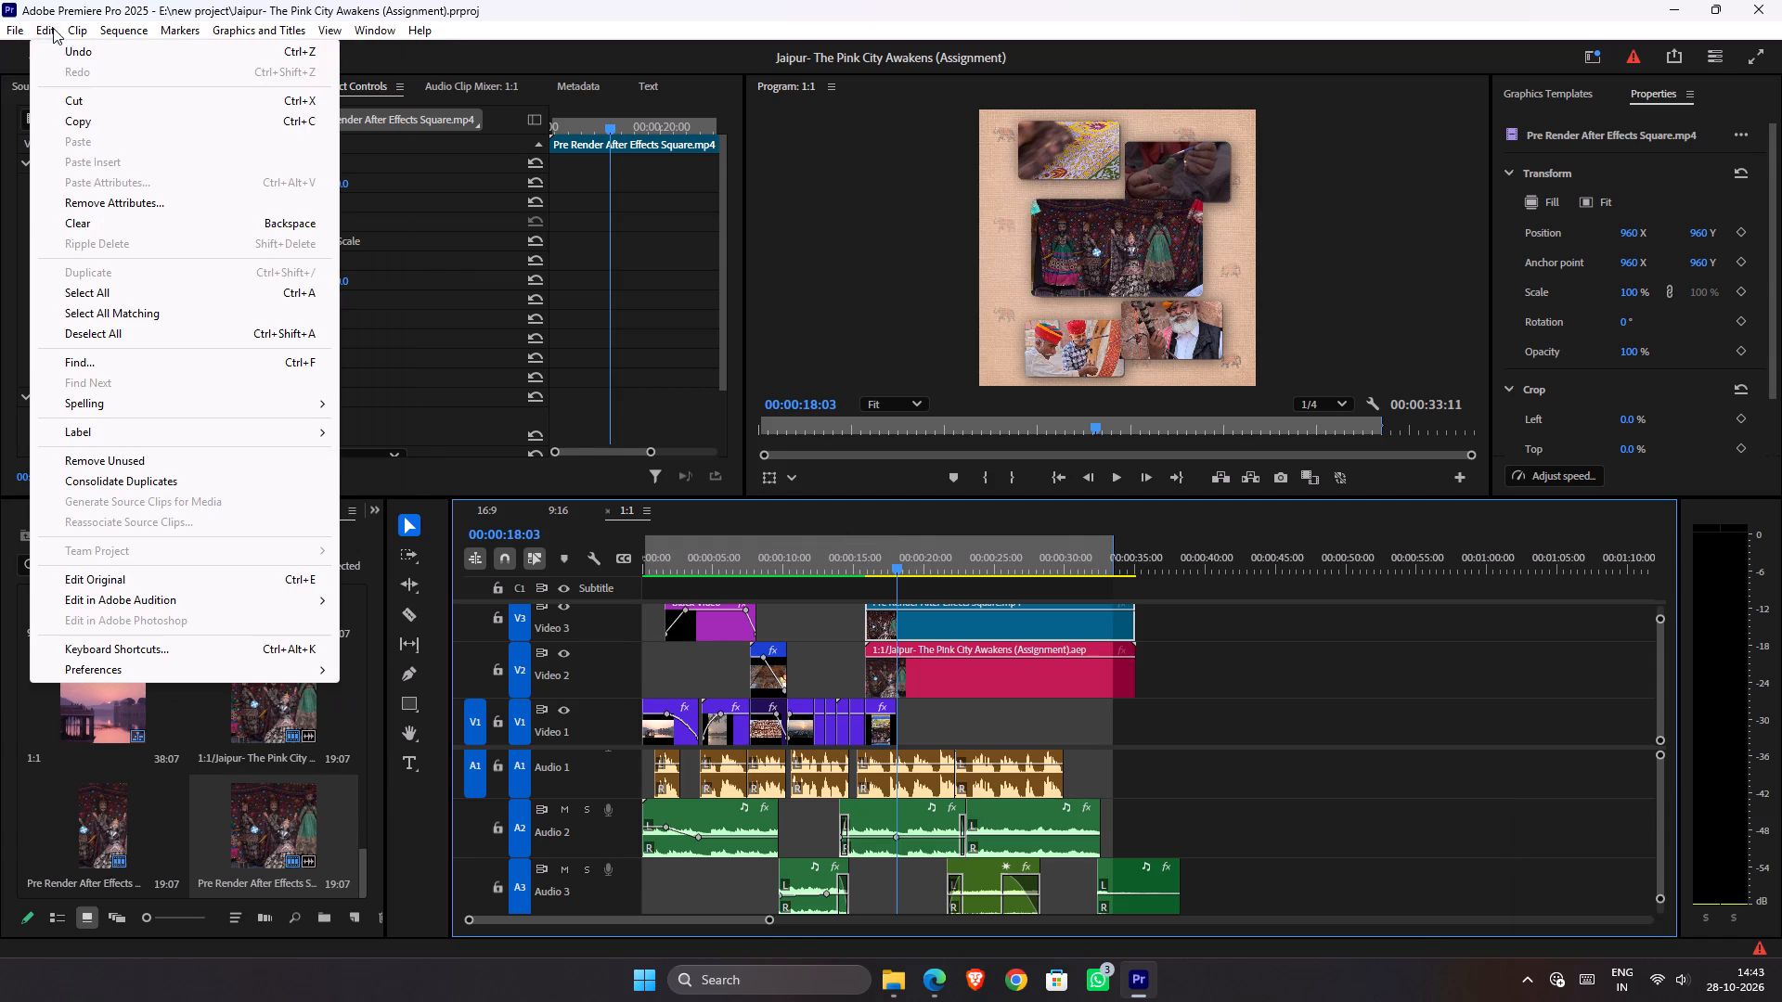
left_click(166, 456)
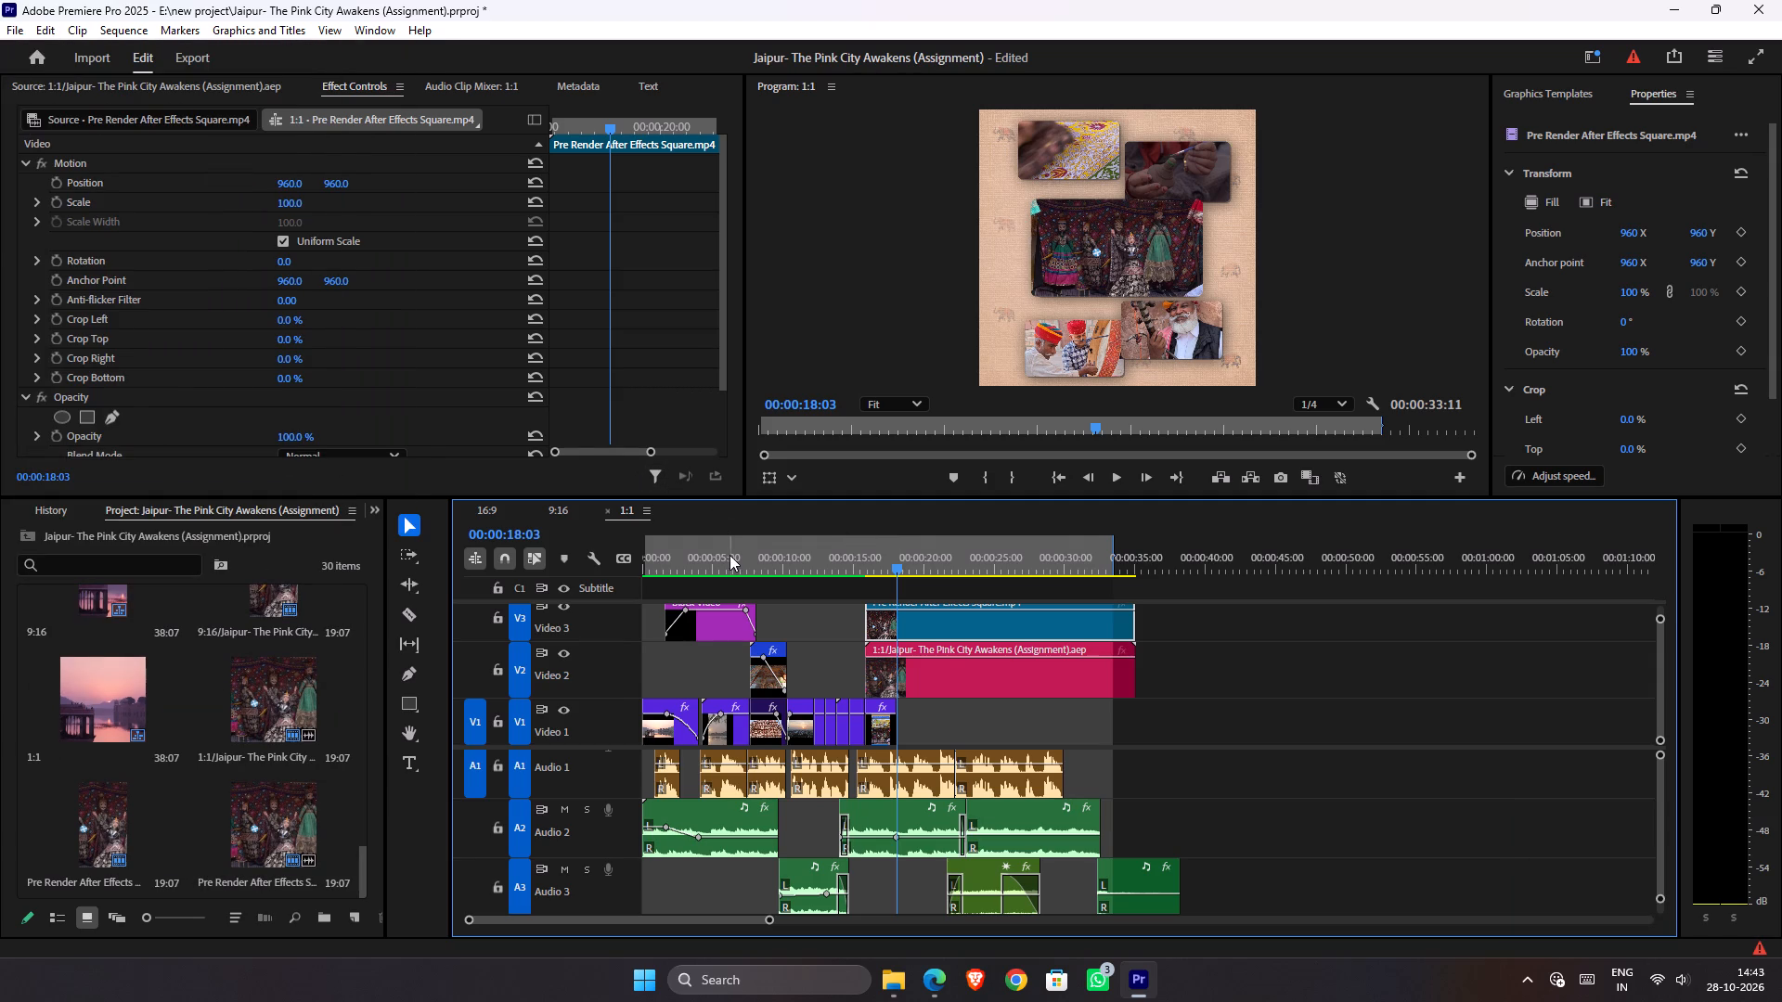
In the 16:9 sequence's project, relink the offline After Effects composition to the .aep found in the Jaipur After Effects Files folder.
left_click(509, 510)
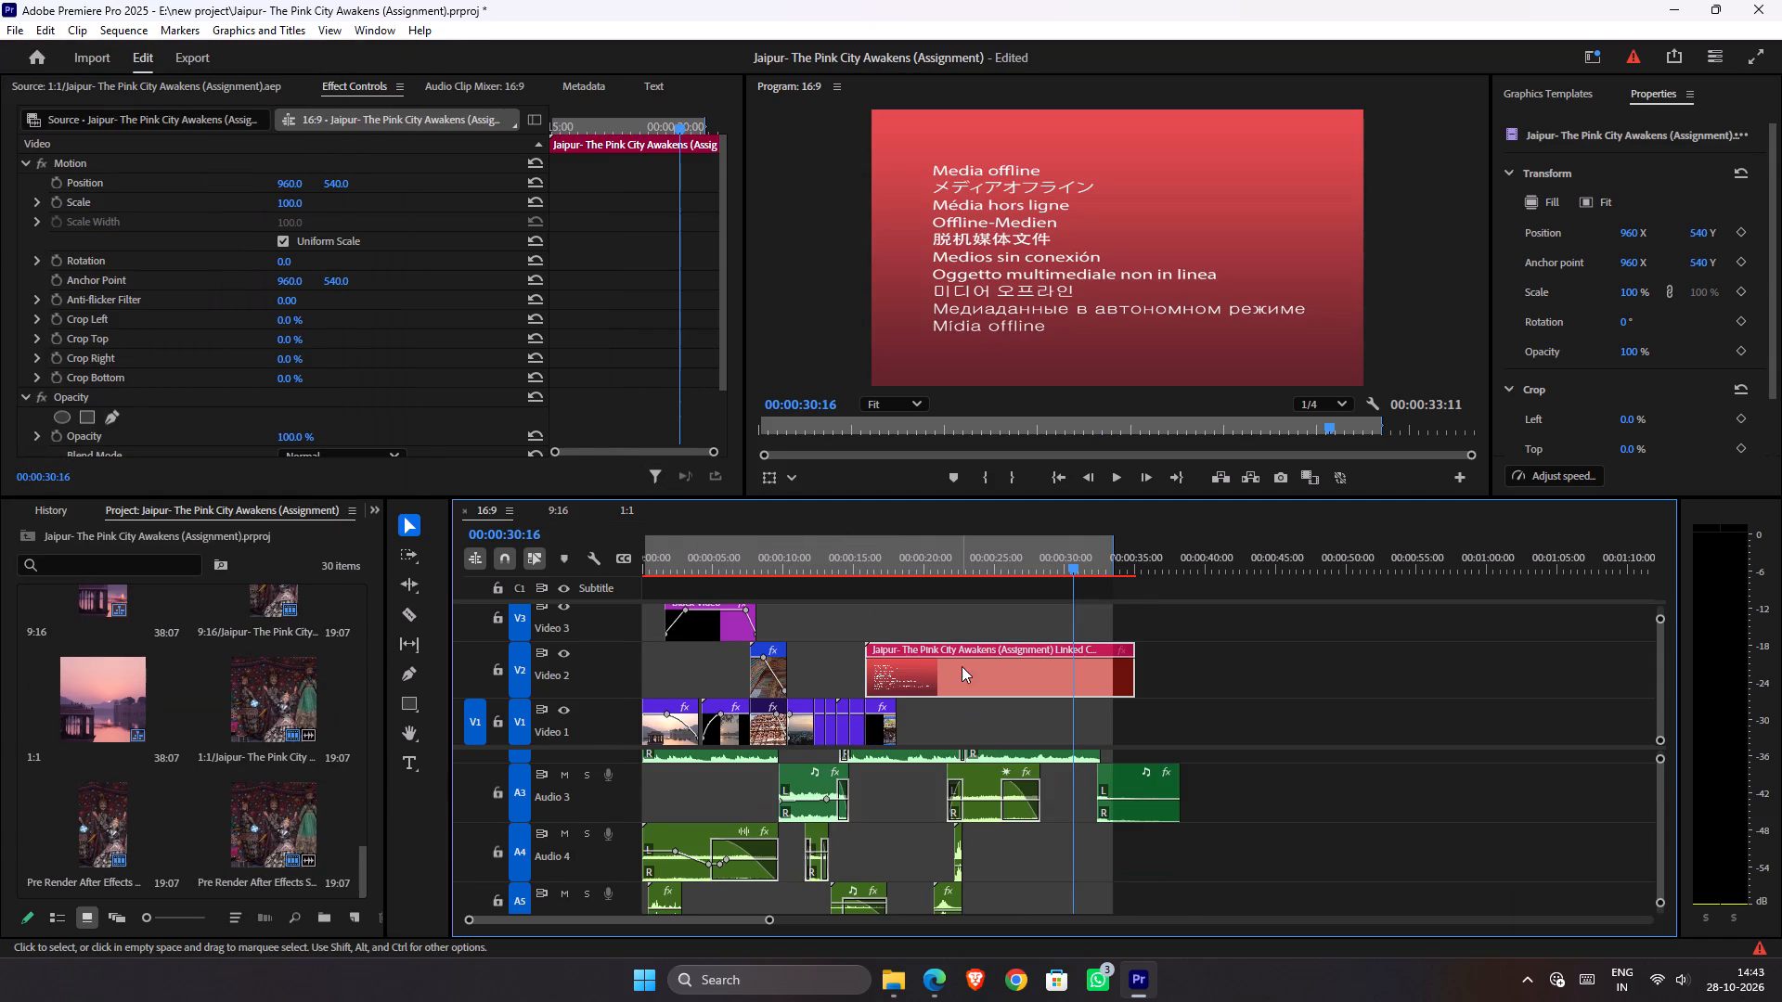
scroll(315, 689, "up", 7)
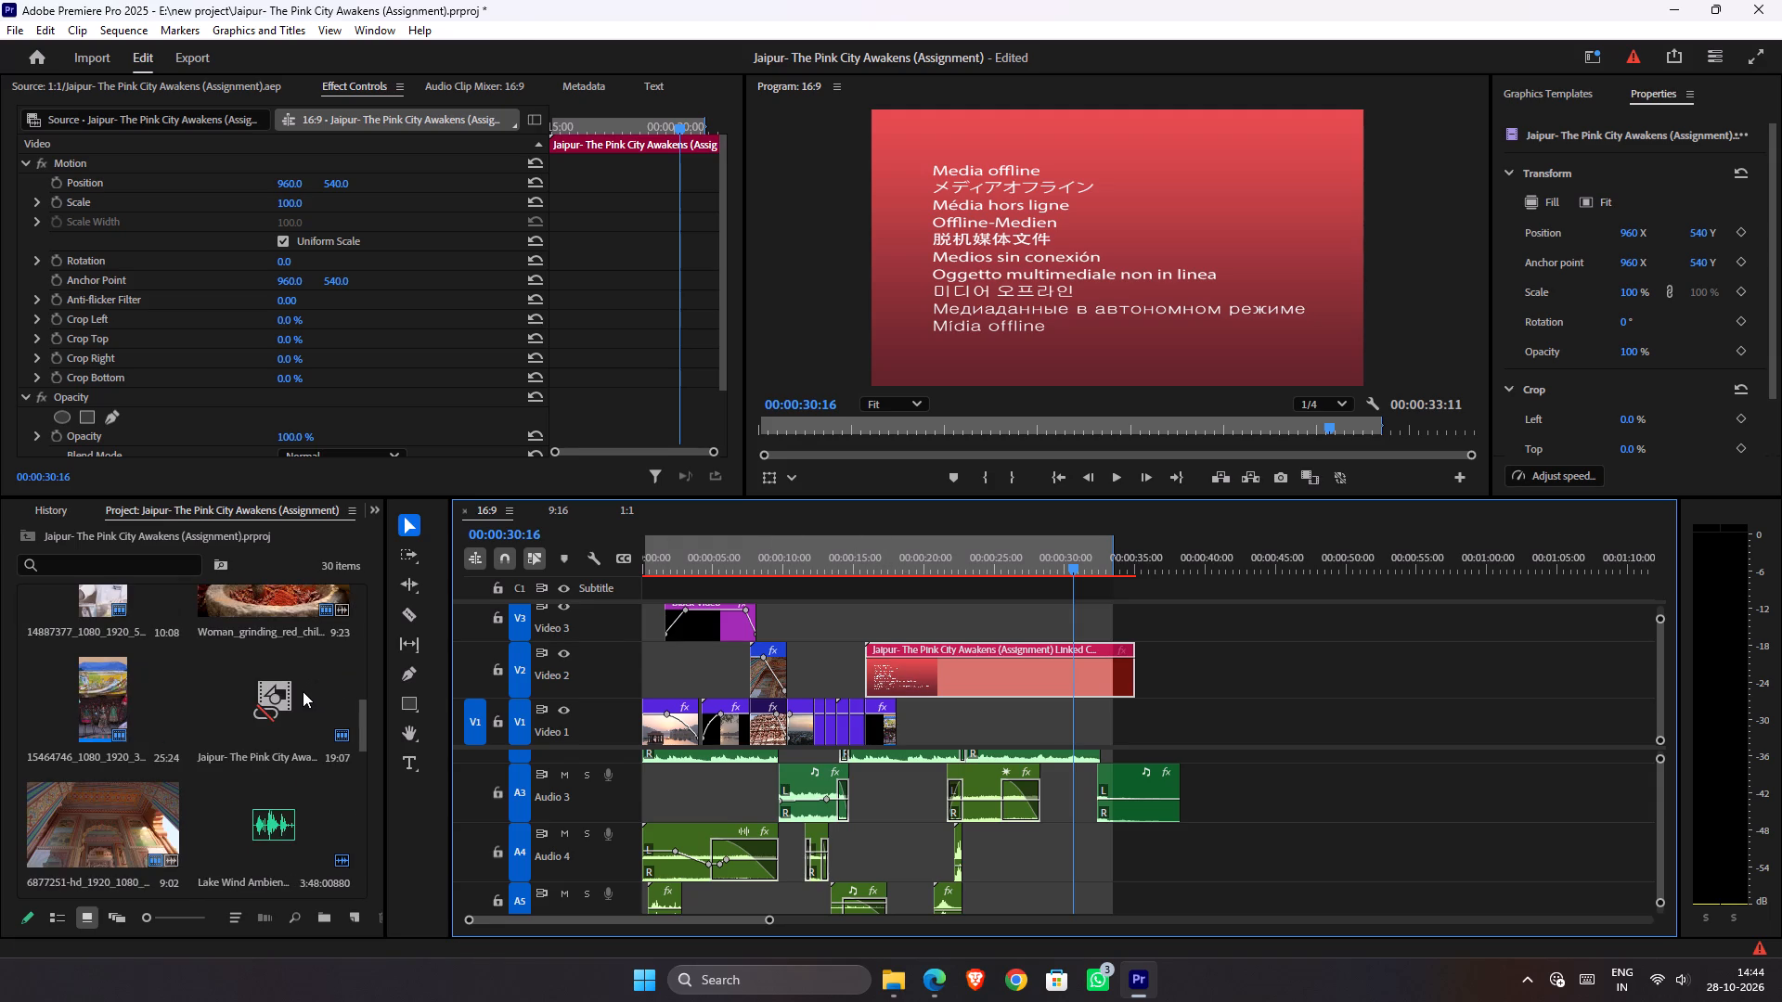
left_click(303, 691)
right_click(303, 691)
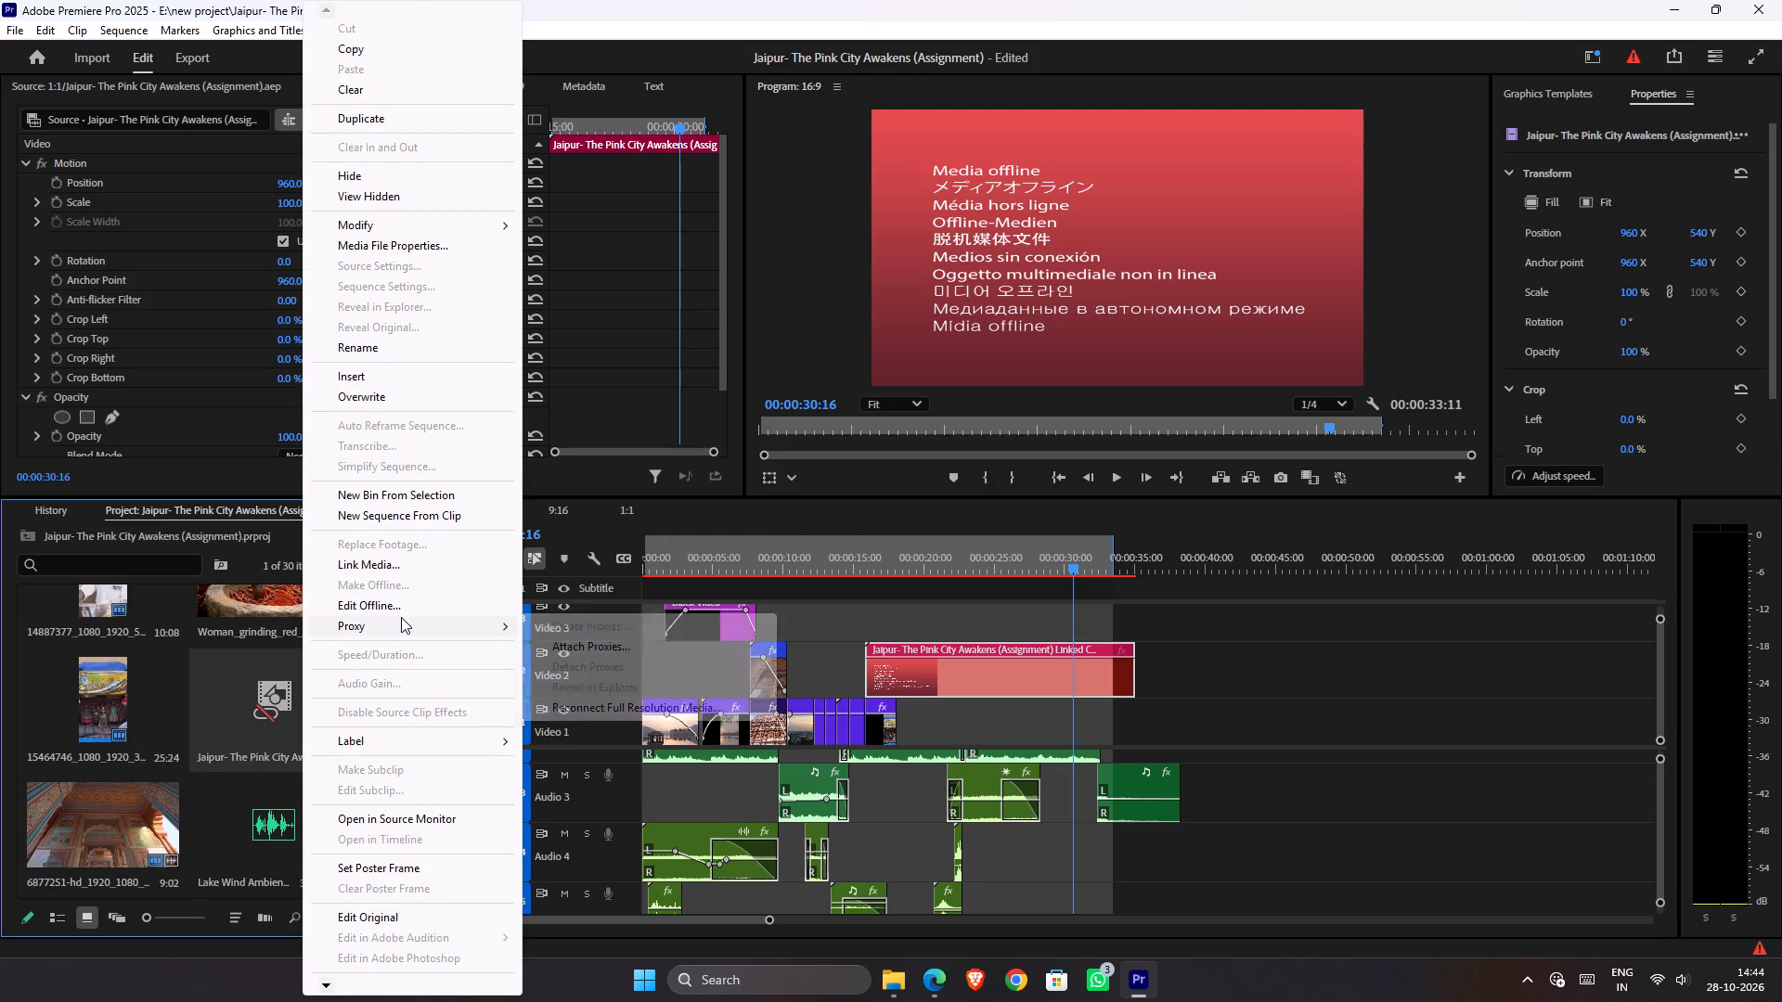
left_click(411, 567)
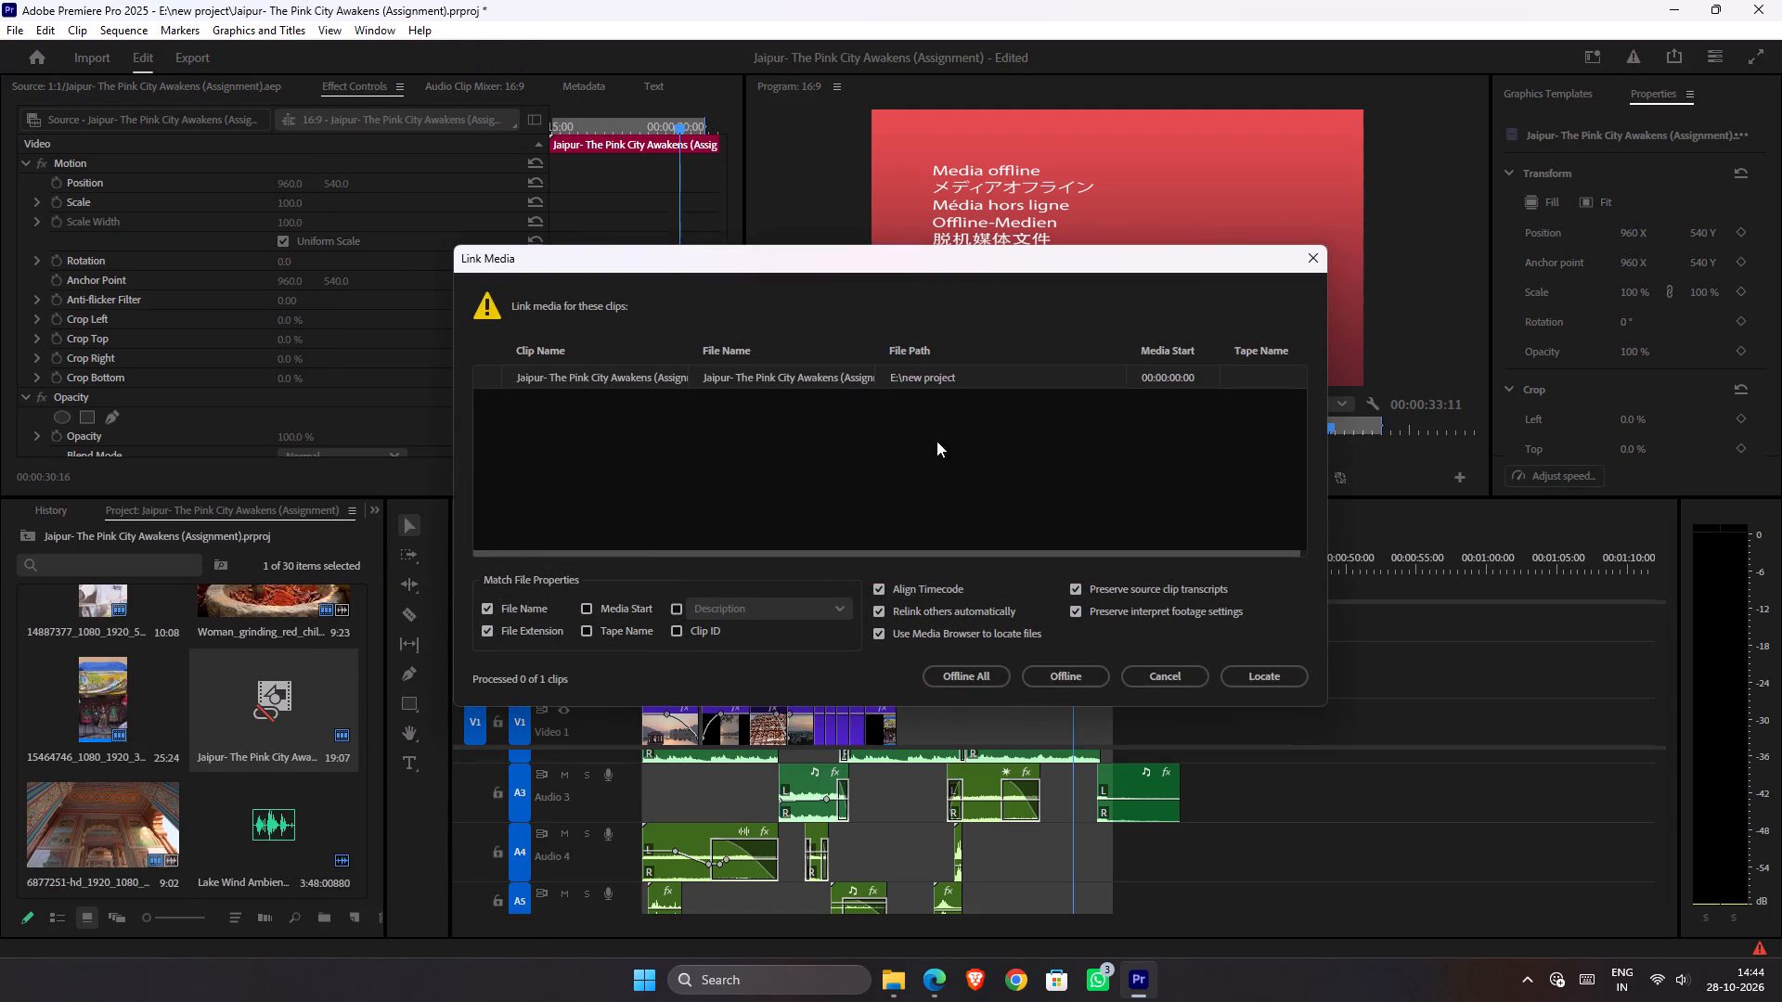
left_click(1252, 683)
left_click(1246, 617)
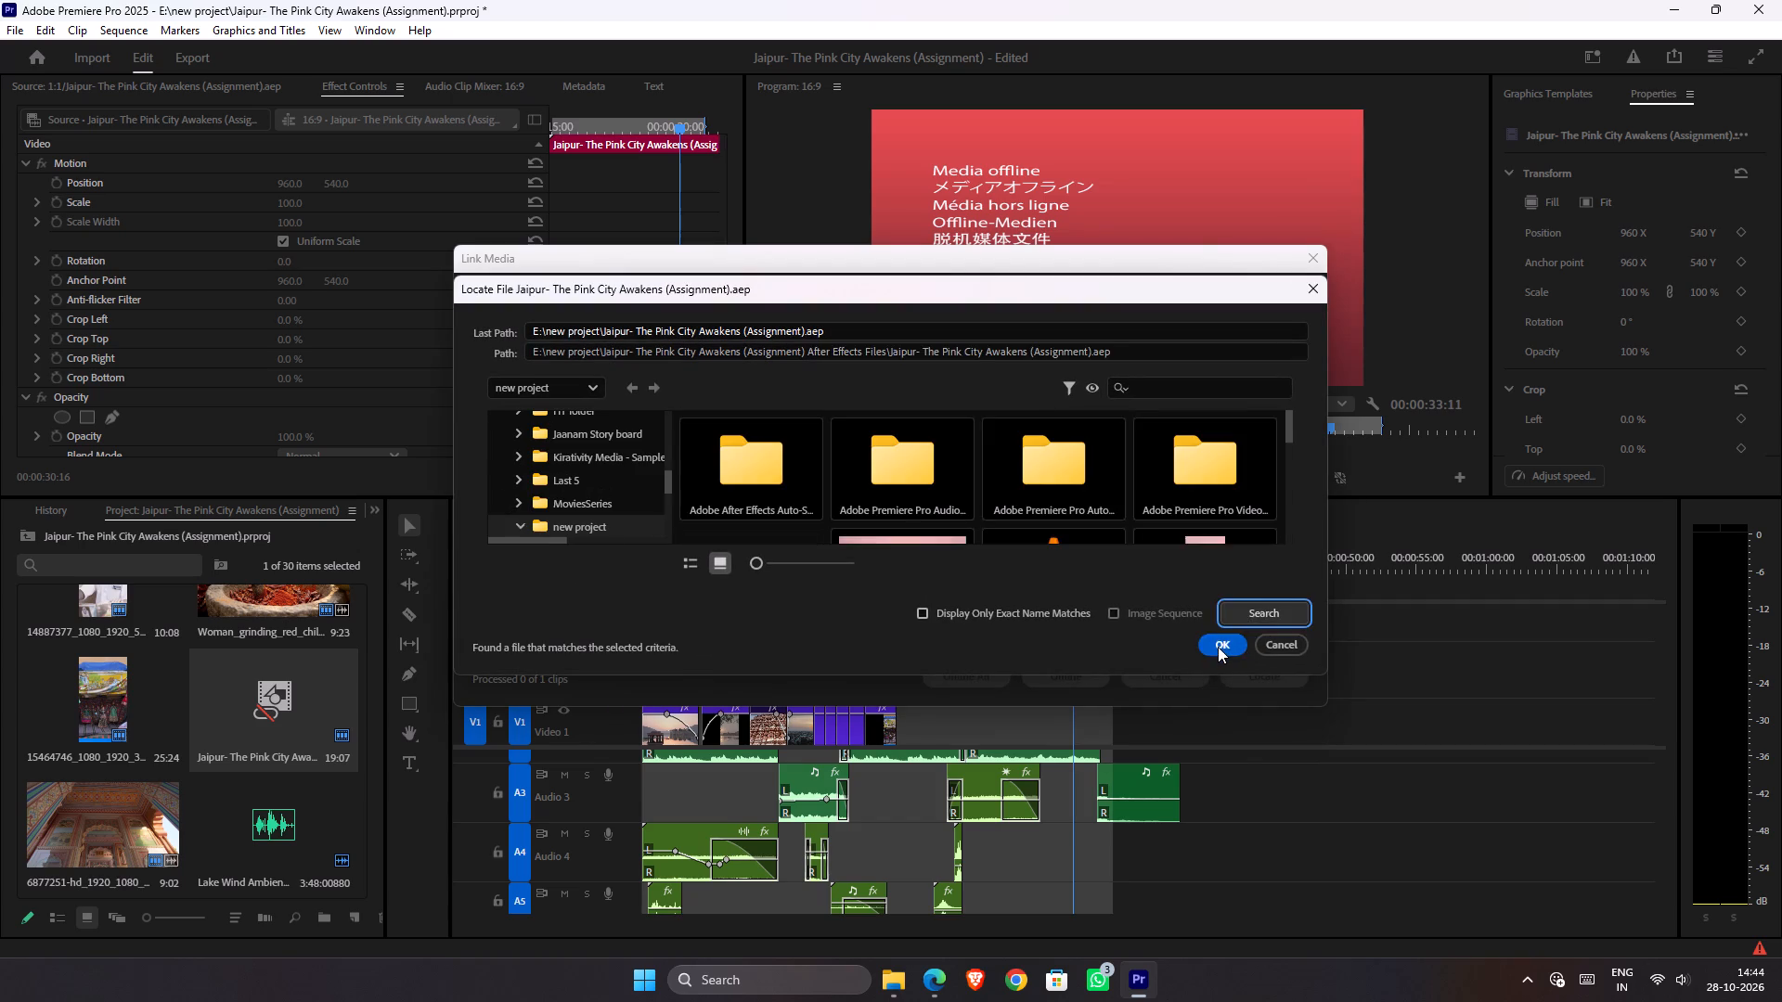
left_click(1217, 648)
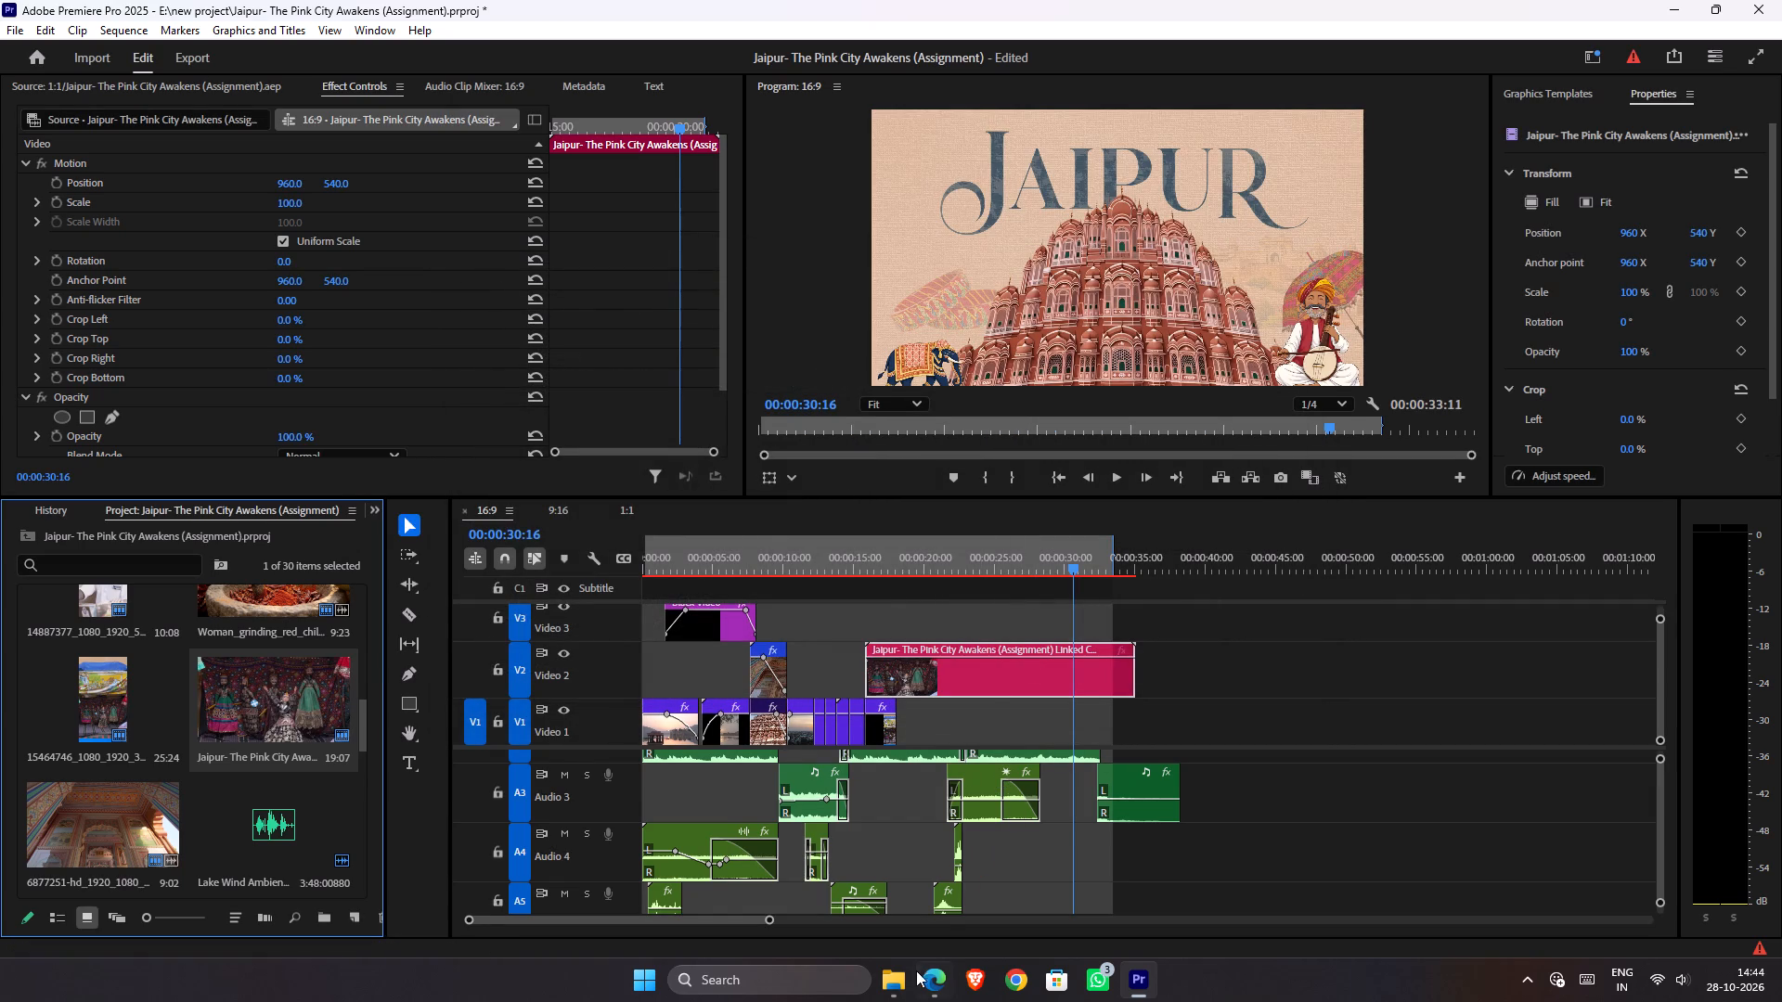
Place Pre Render After Effects Horizontal.mp4 on Video 3 directly above the linked composition in the 16:9 sequence and save the project.
left_click(901, 985)
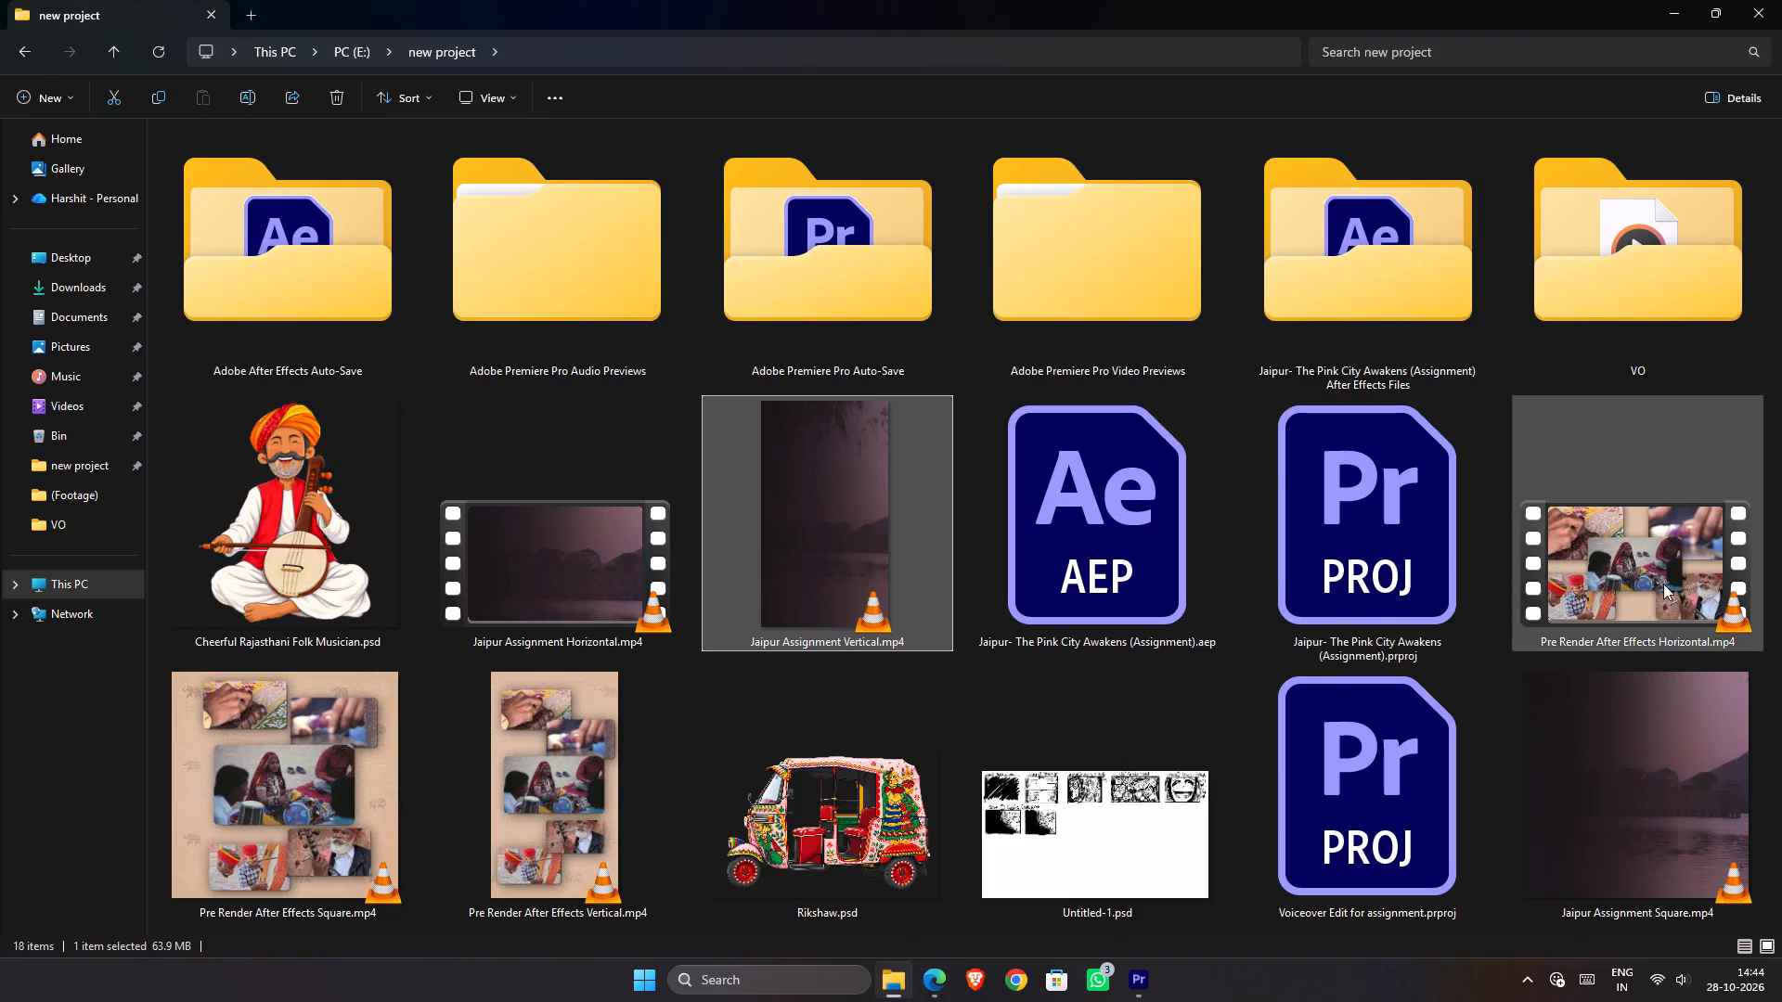
left_click_drag(1663, 584, 874, 619)
key("alt+Tab")
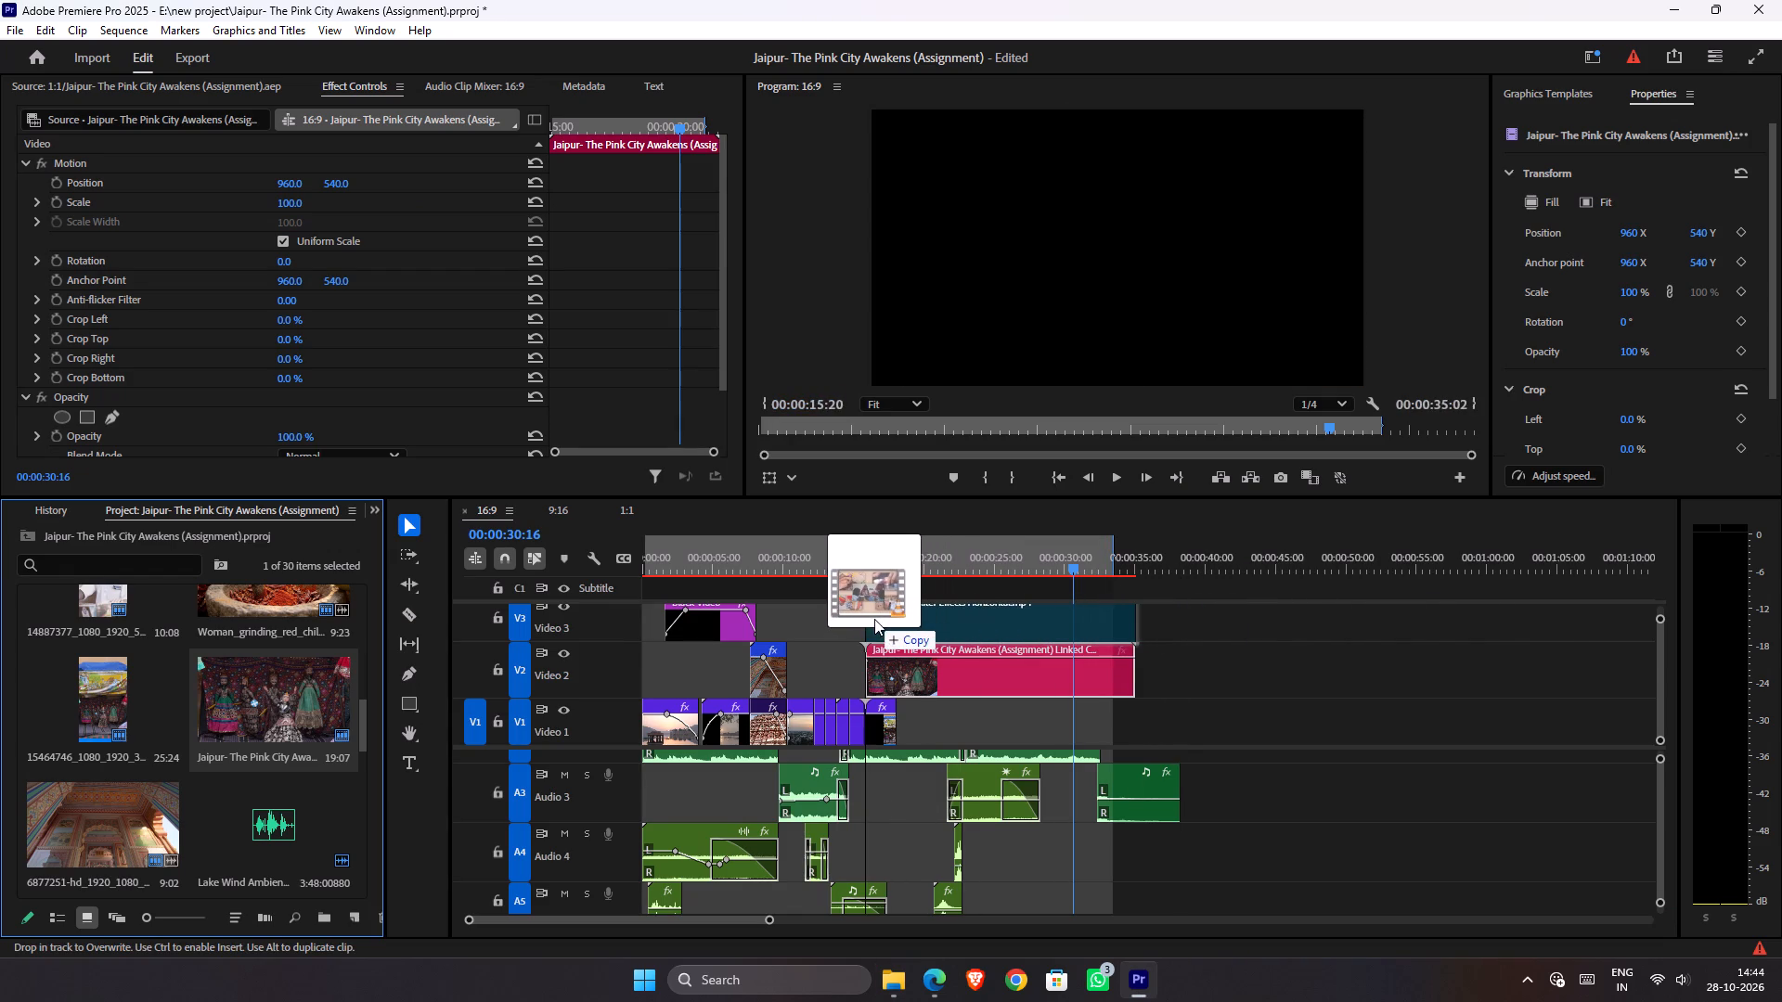
left_click_drag(874, 619, 872, 619)
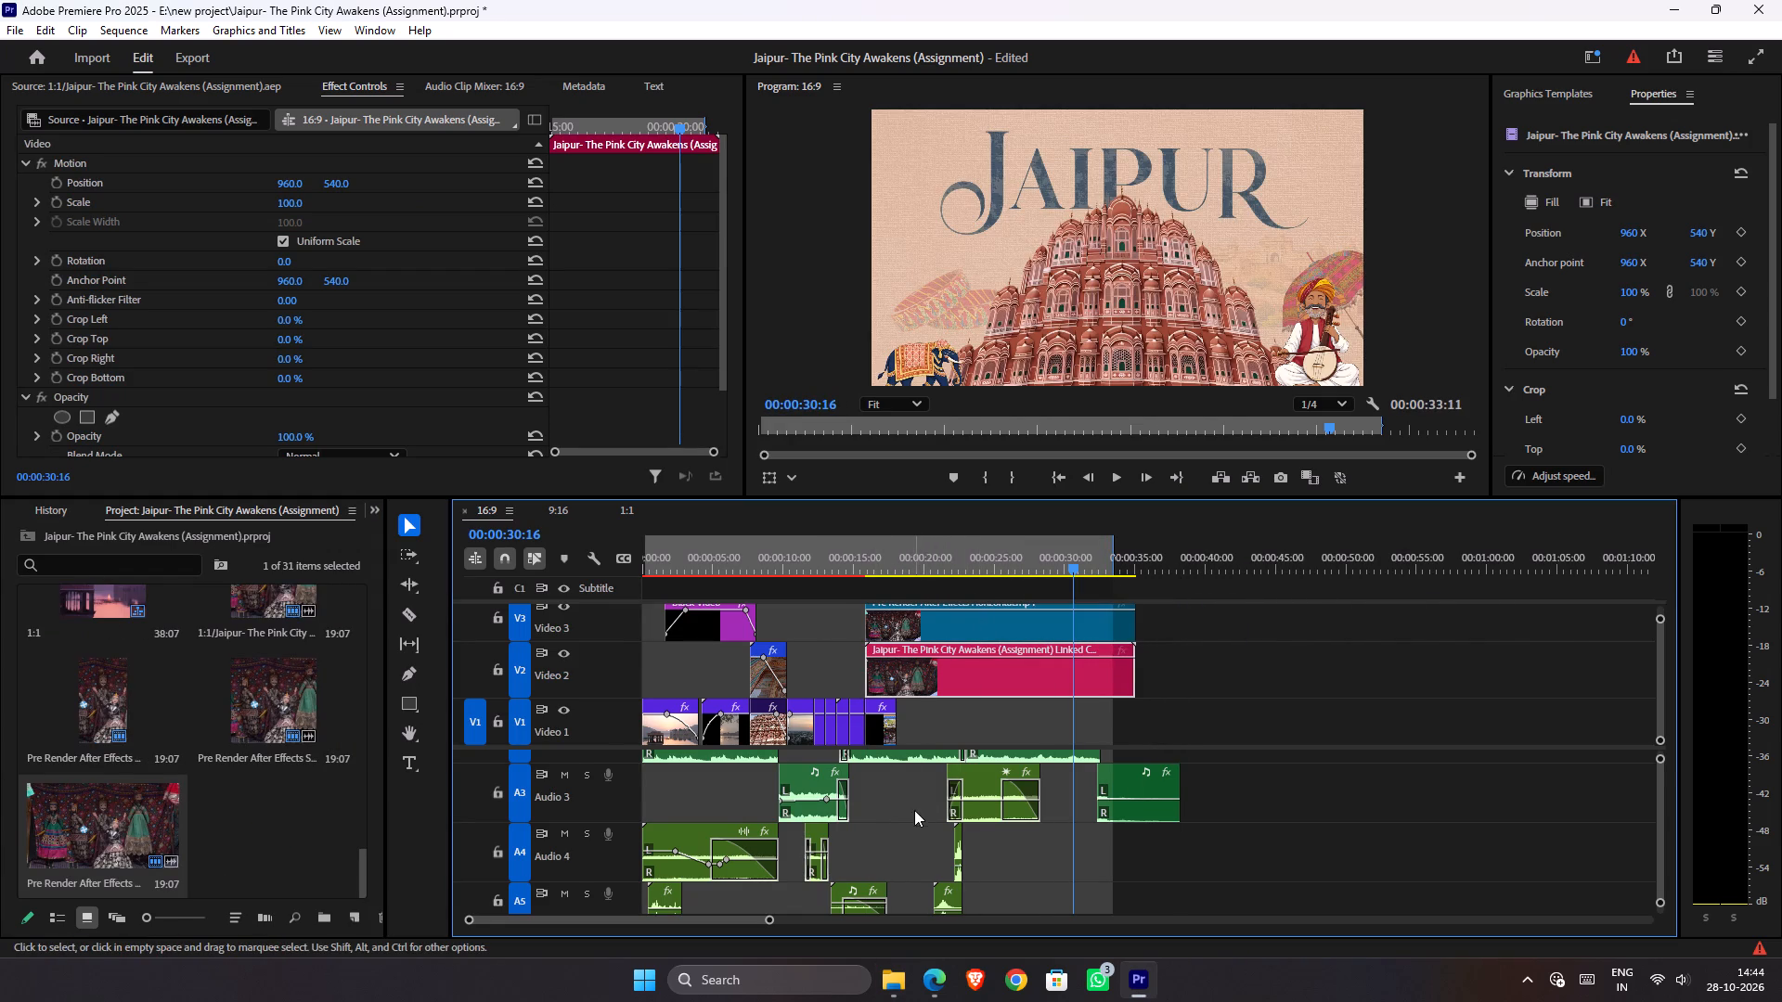
scroll(914, 810, "up", 9, "ctrl")
key("ctrl+s")
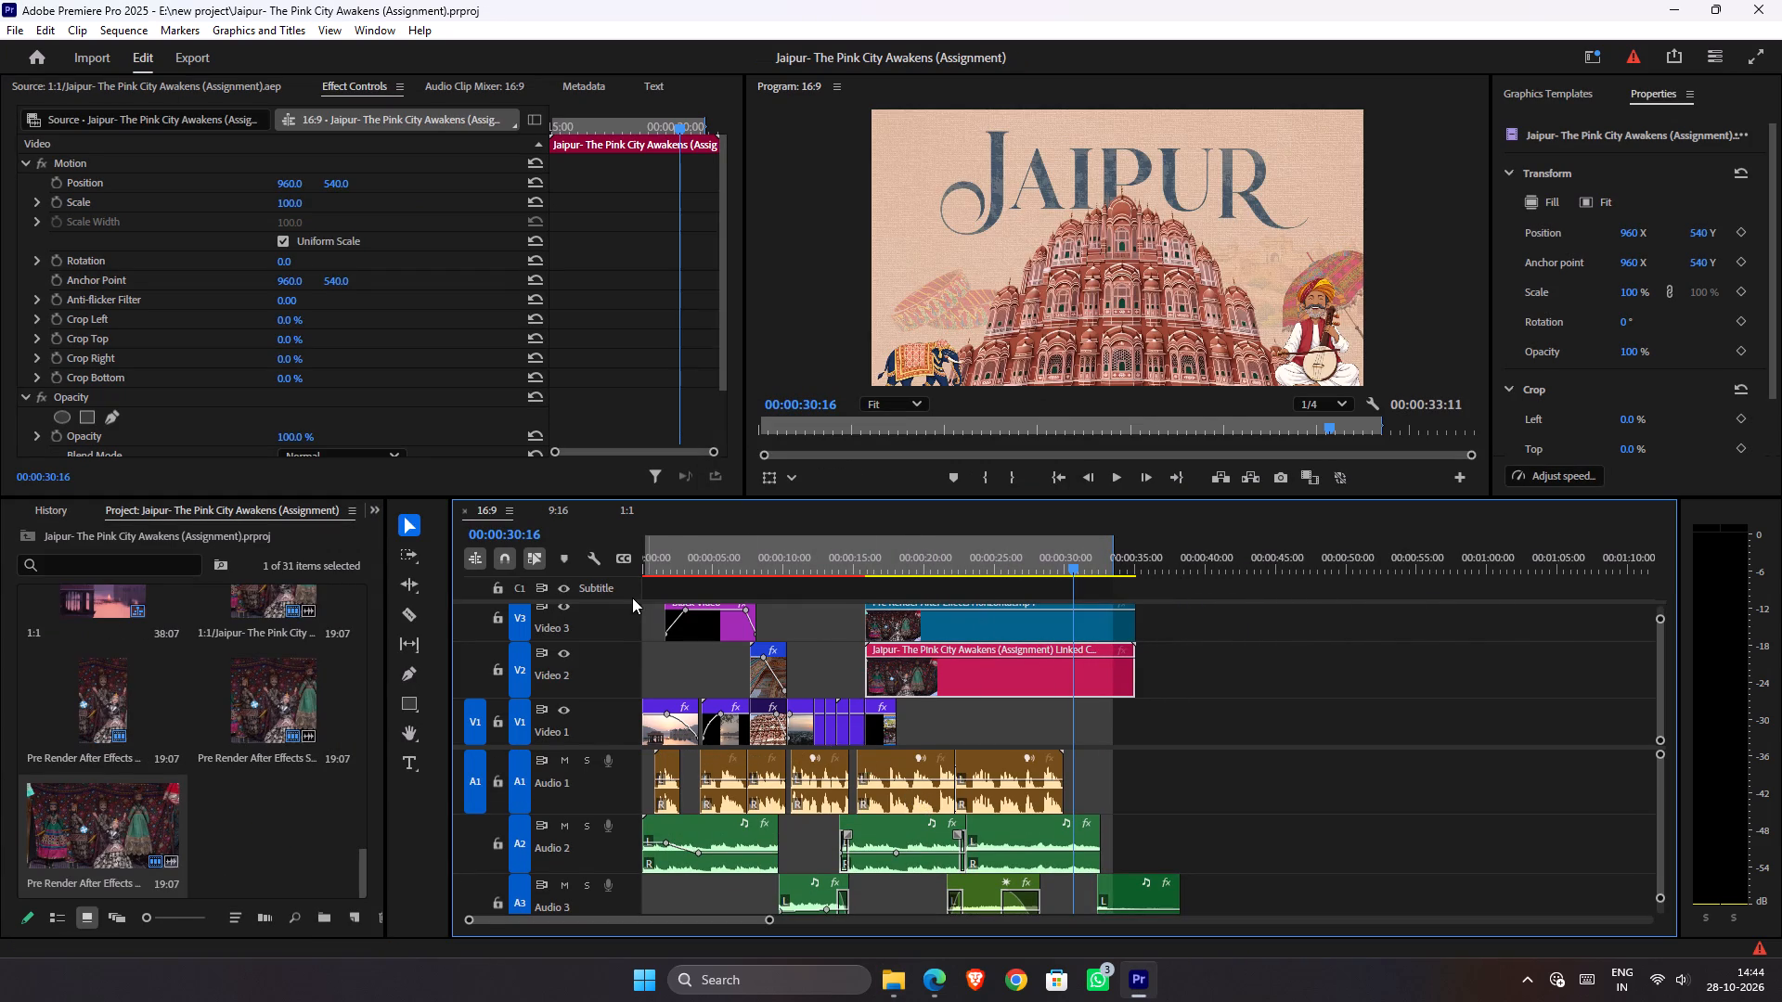
Collect the project files for the 16:9, 1:1 and 9:16 sequences into E:\Last 5\Bh with Project Manager.
left_click(19, 30)
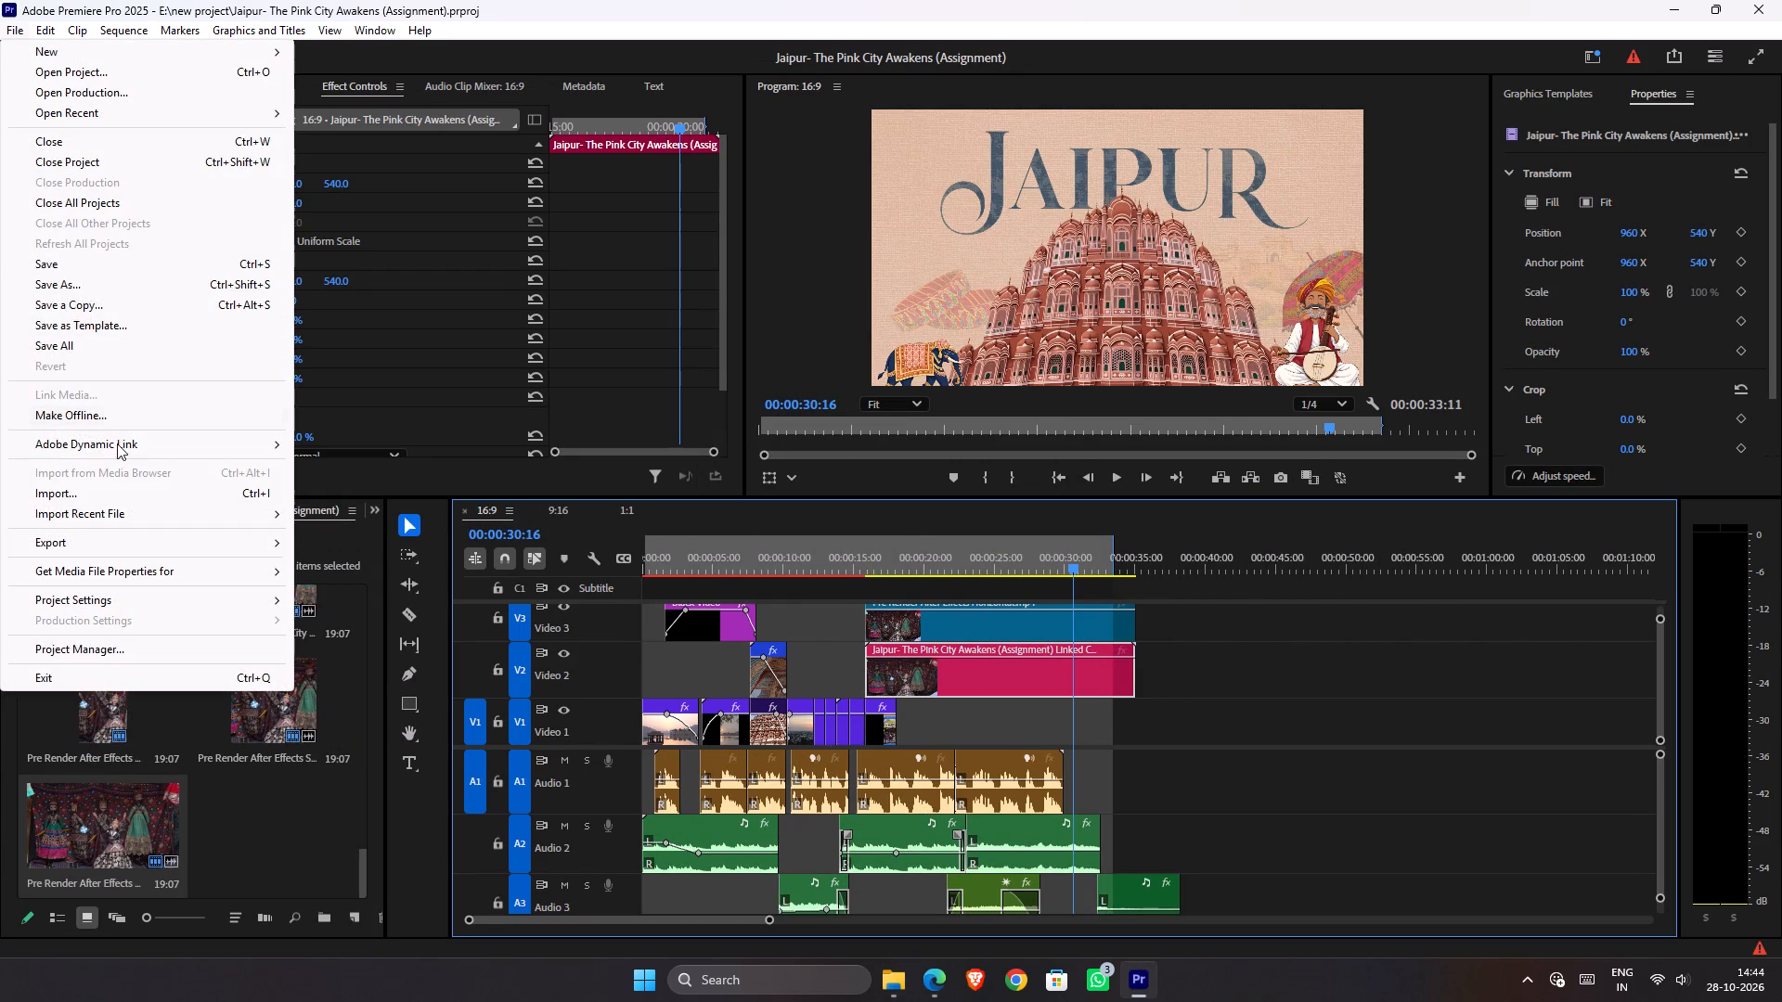
left_click(158, 647)
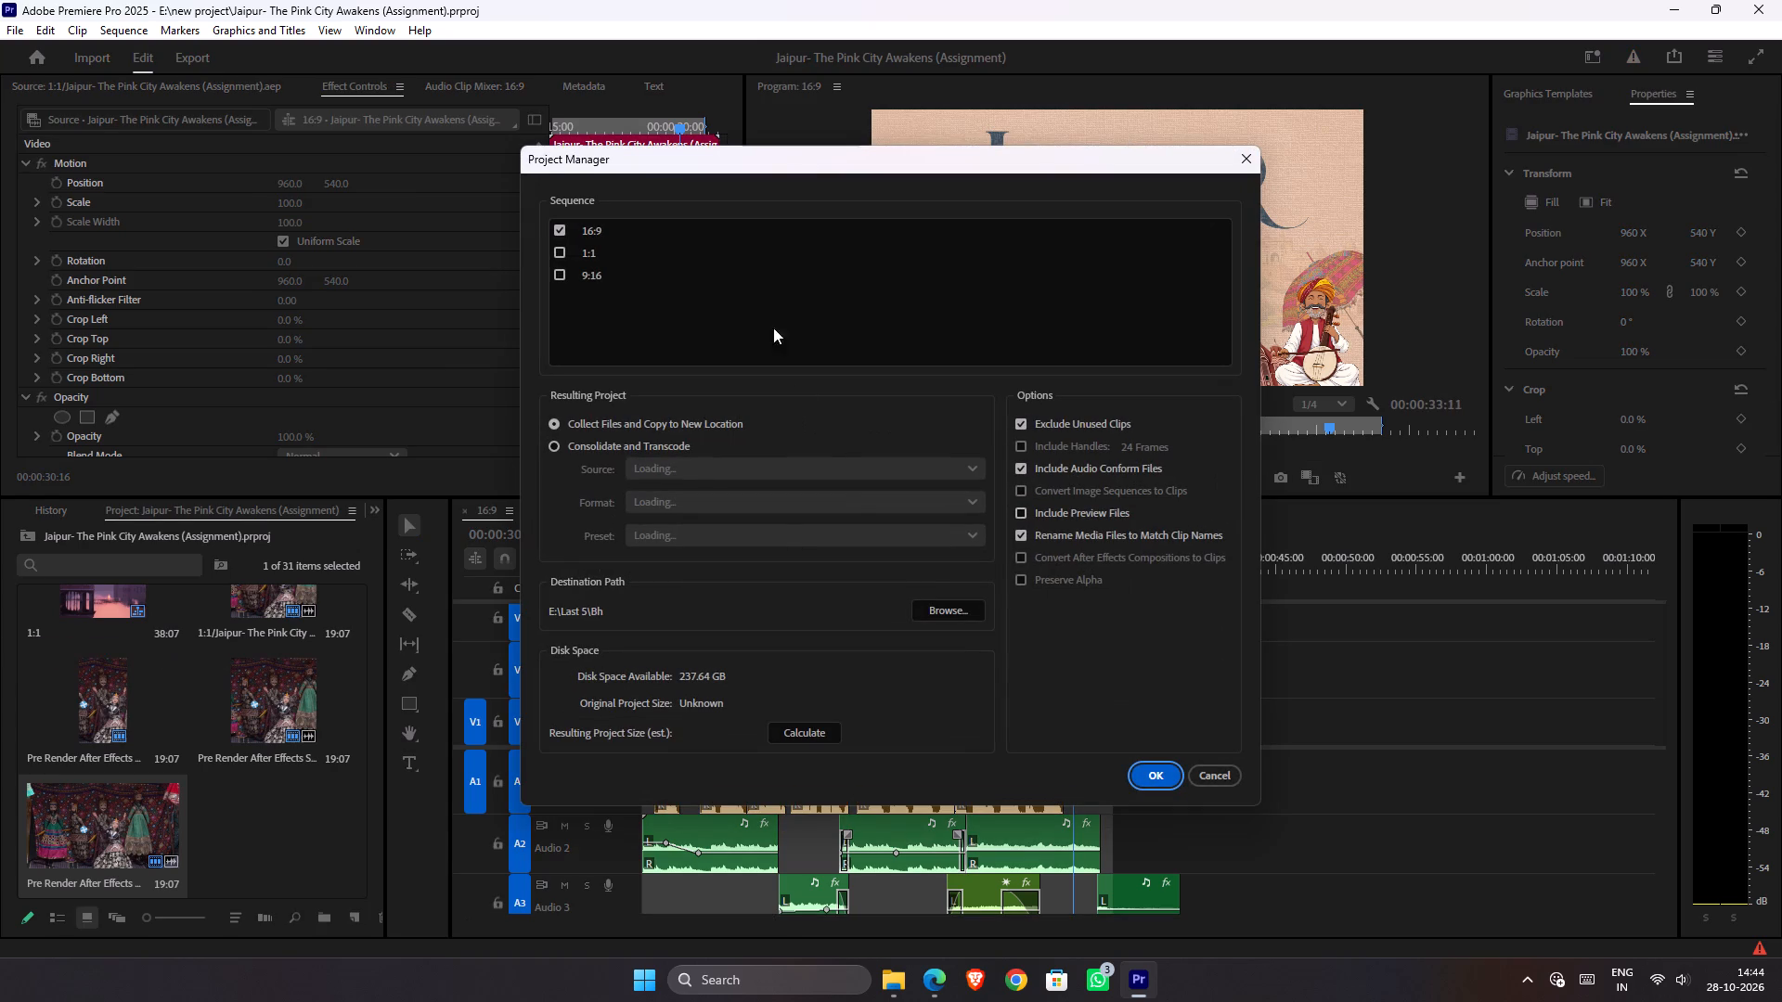
left_click(561, 249)
left_click(562, 271)
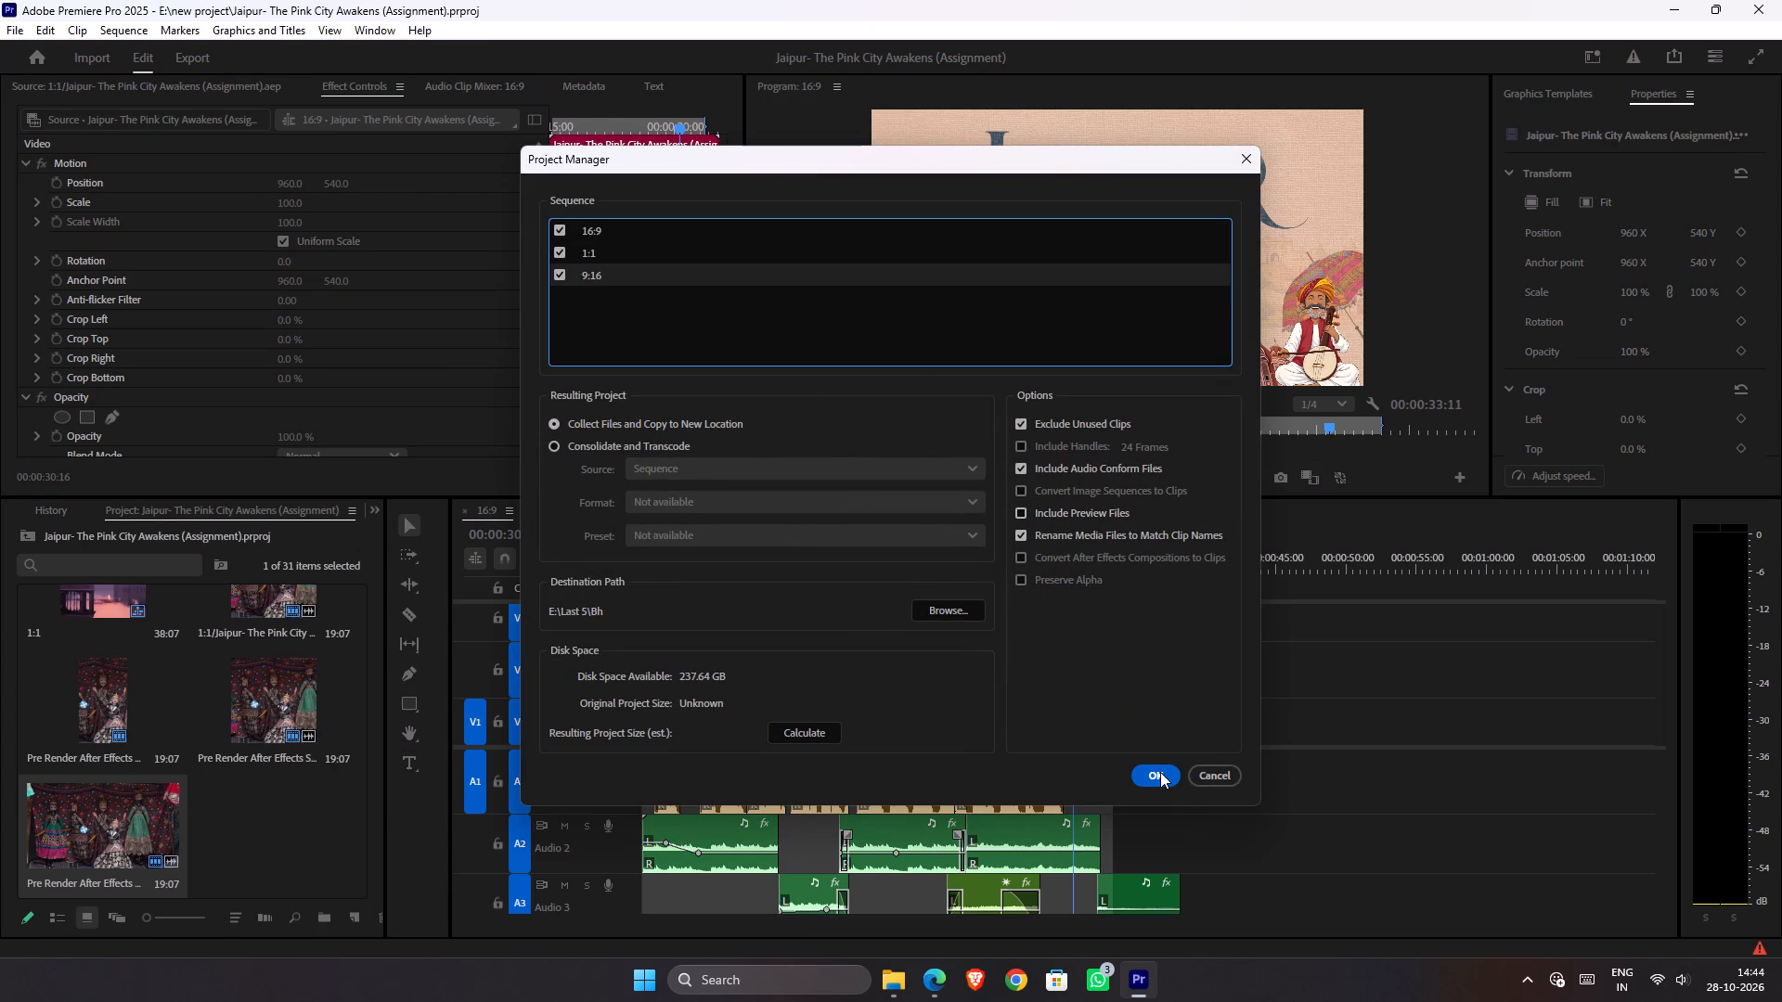
left_click(807, 730)
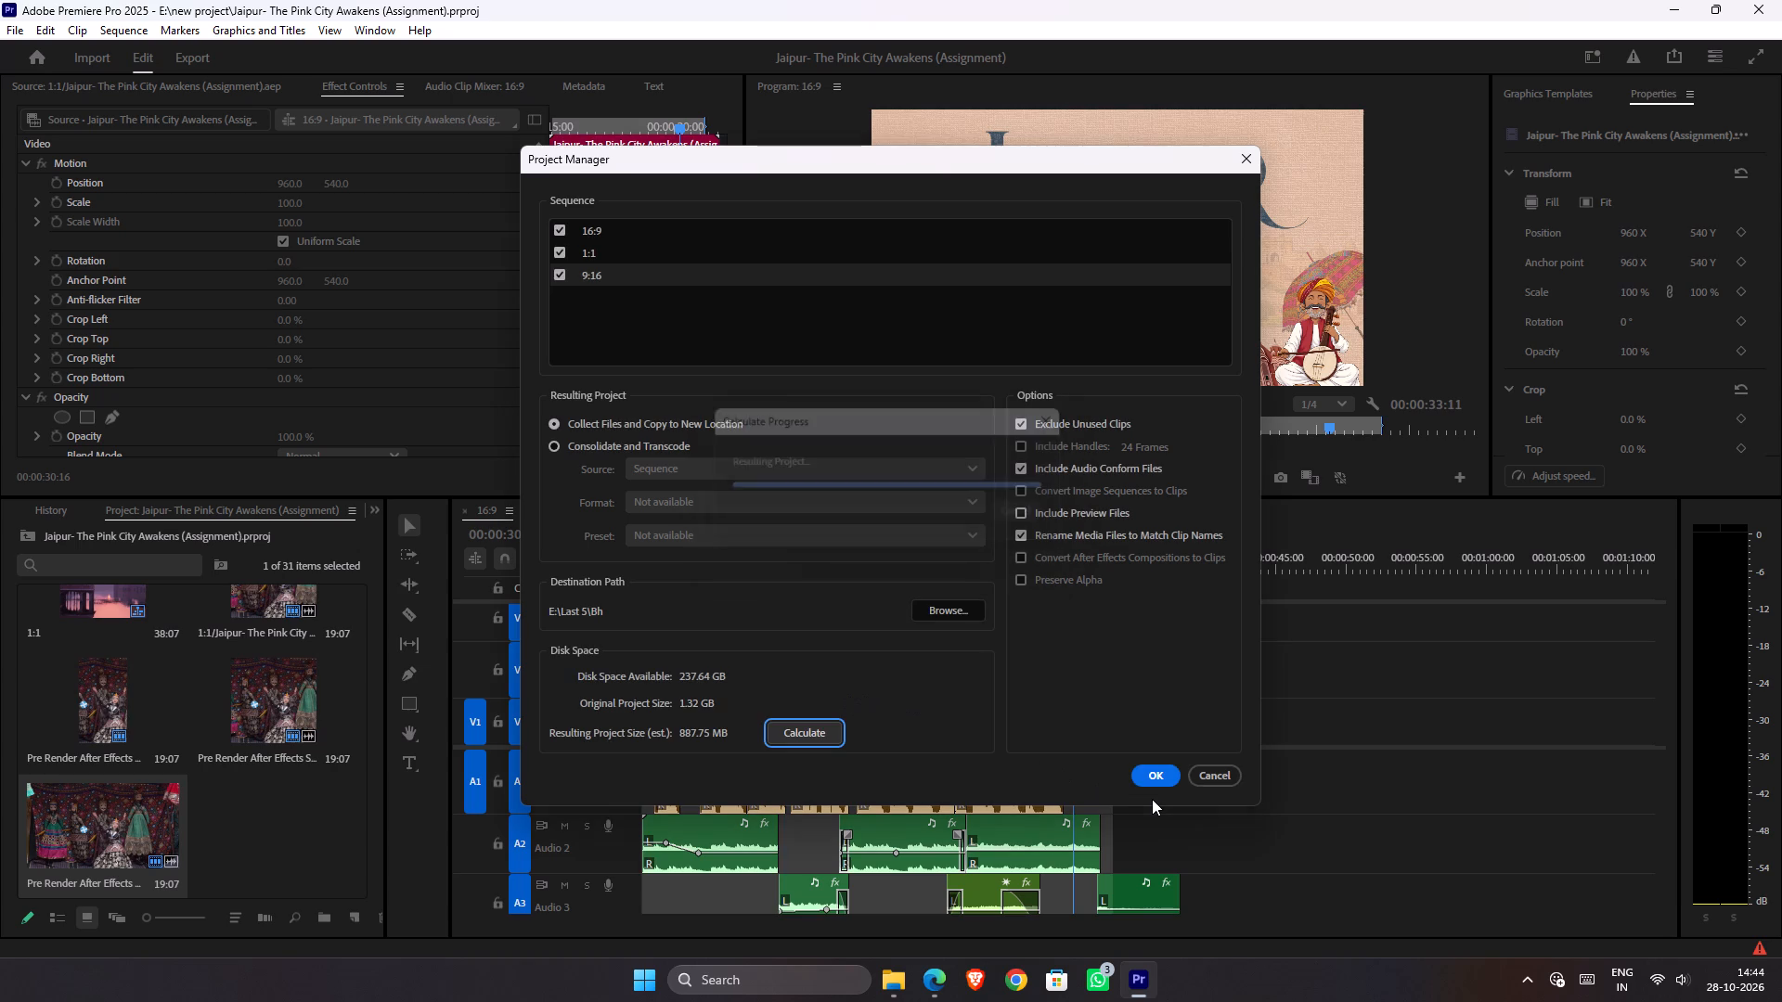
left_click(1151, 780)
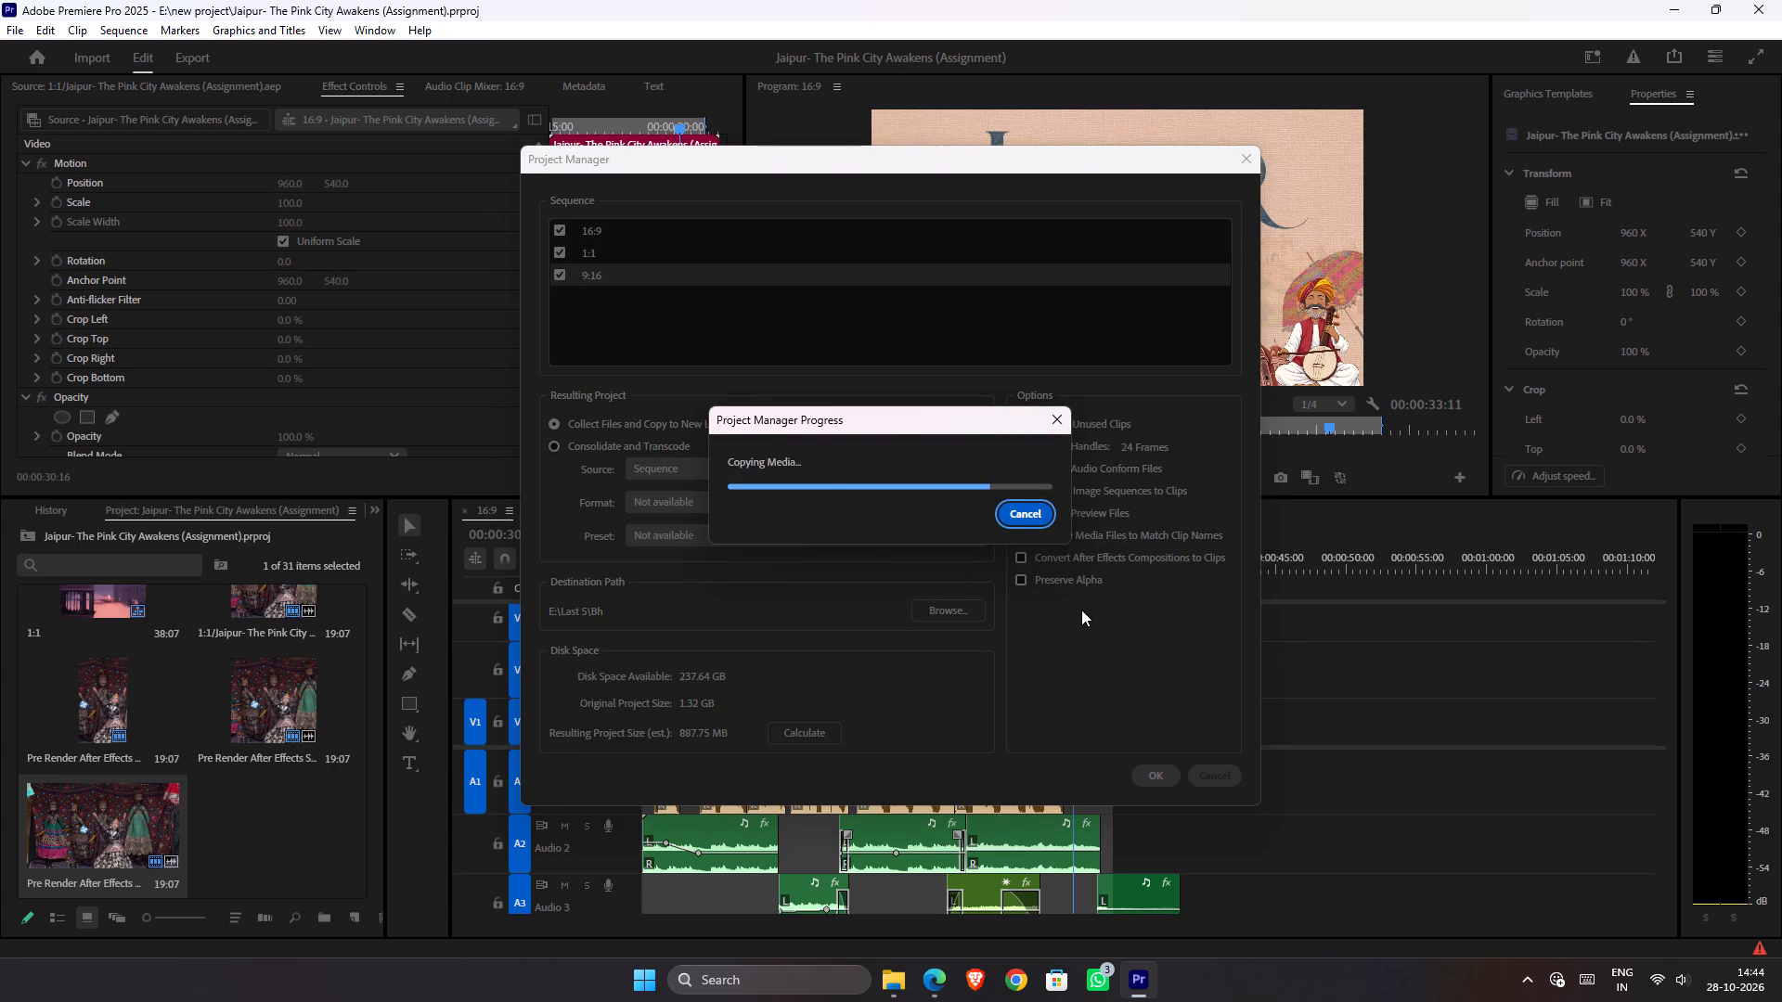
Check the destination path used by Project Manager for the collected files.
left_click(891, 978)
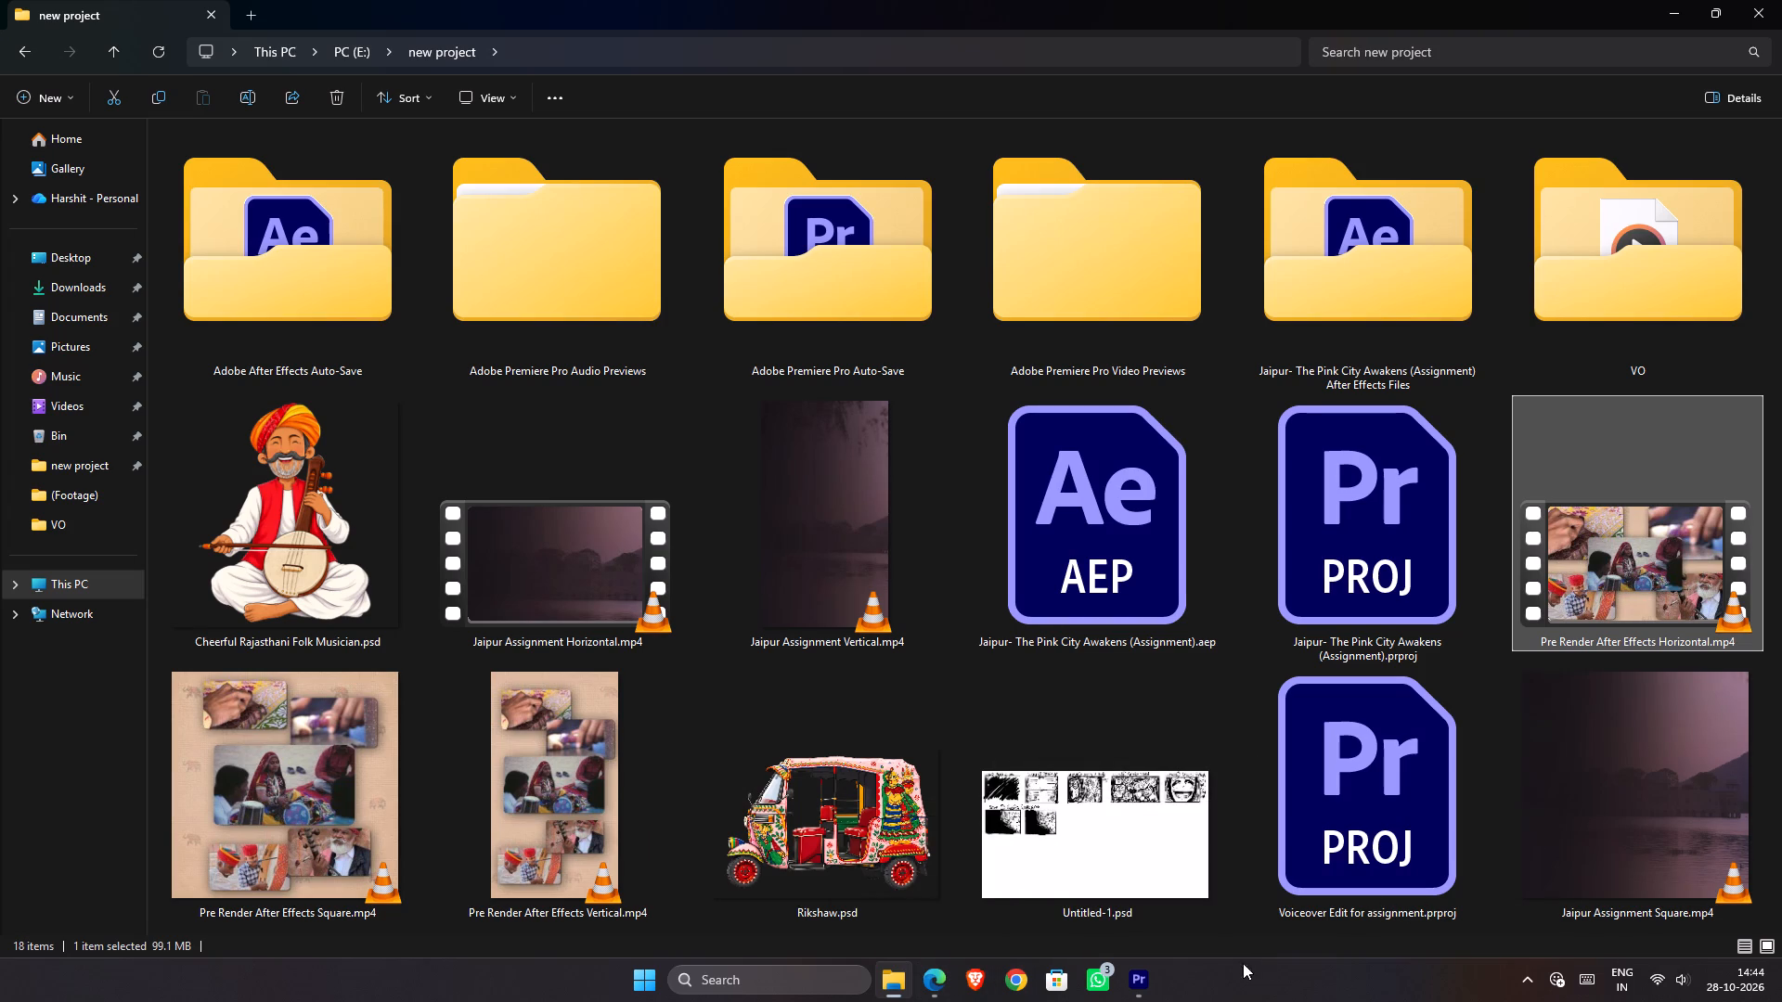
left_click(1147, 983)
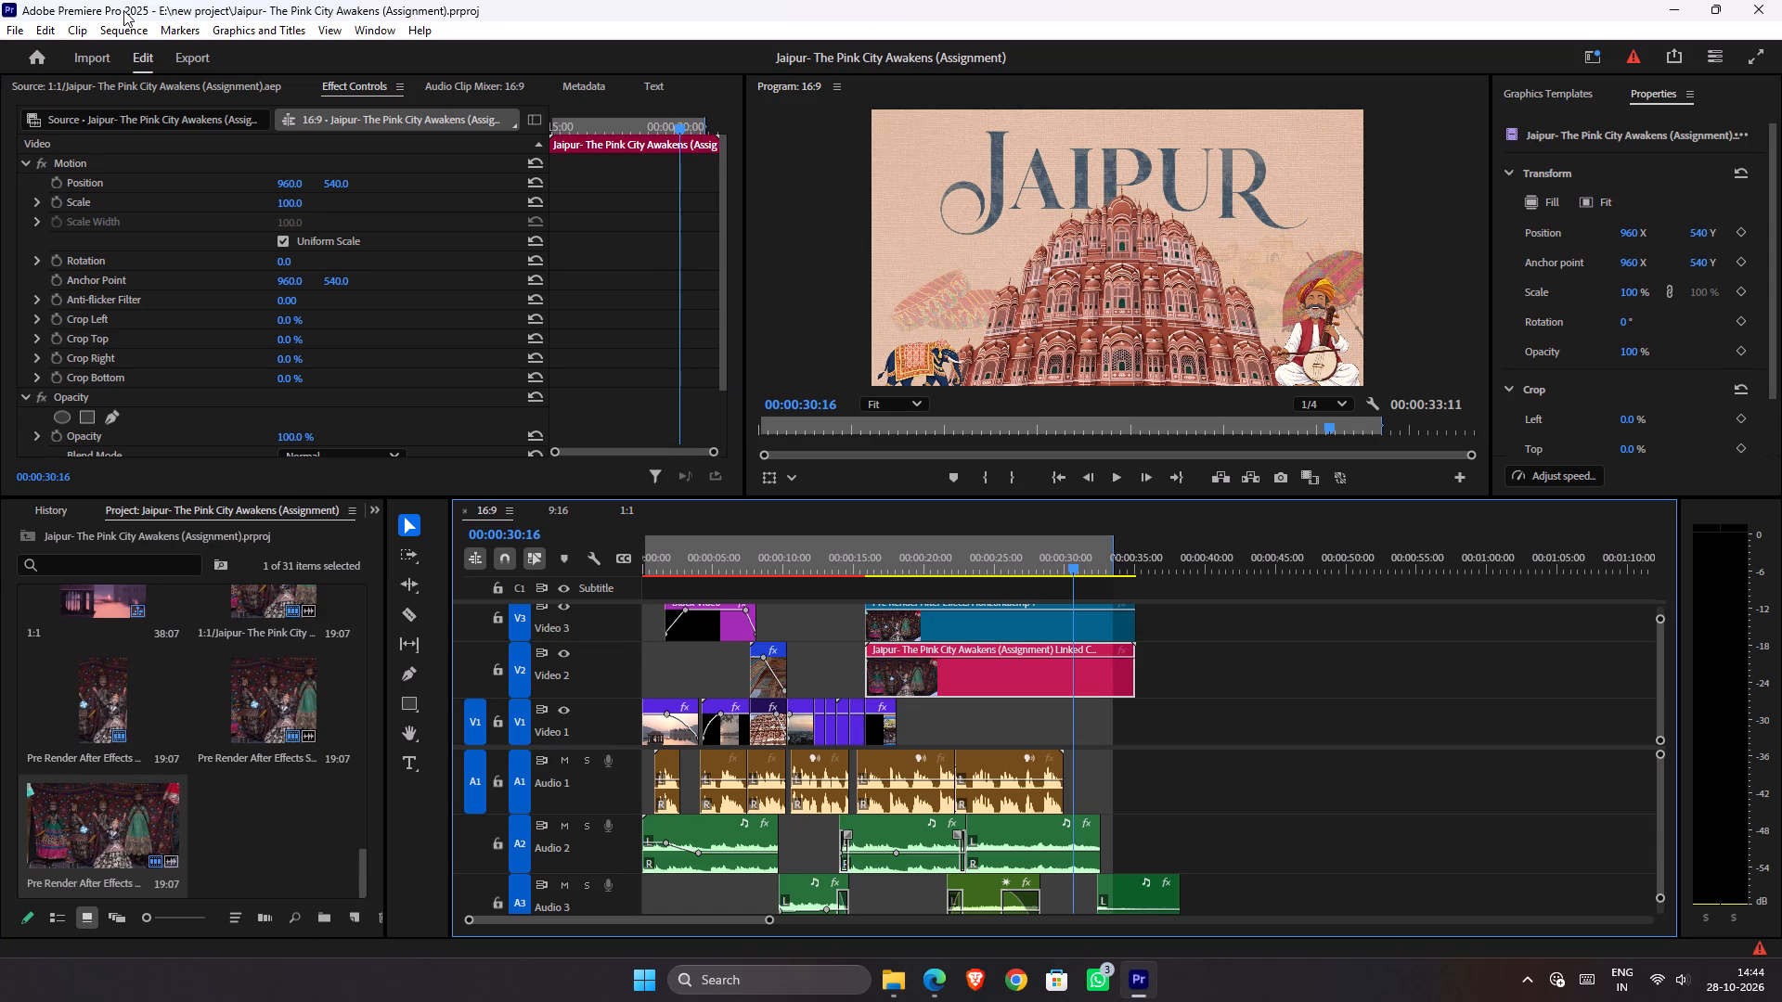
left_click(12, 32)
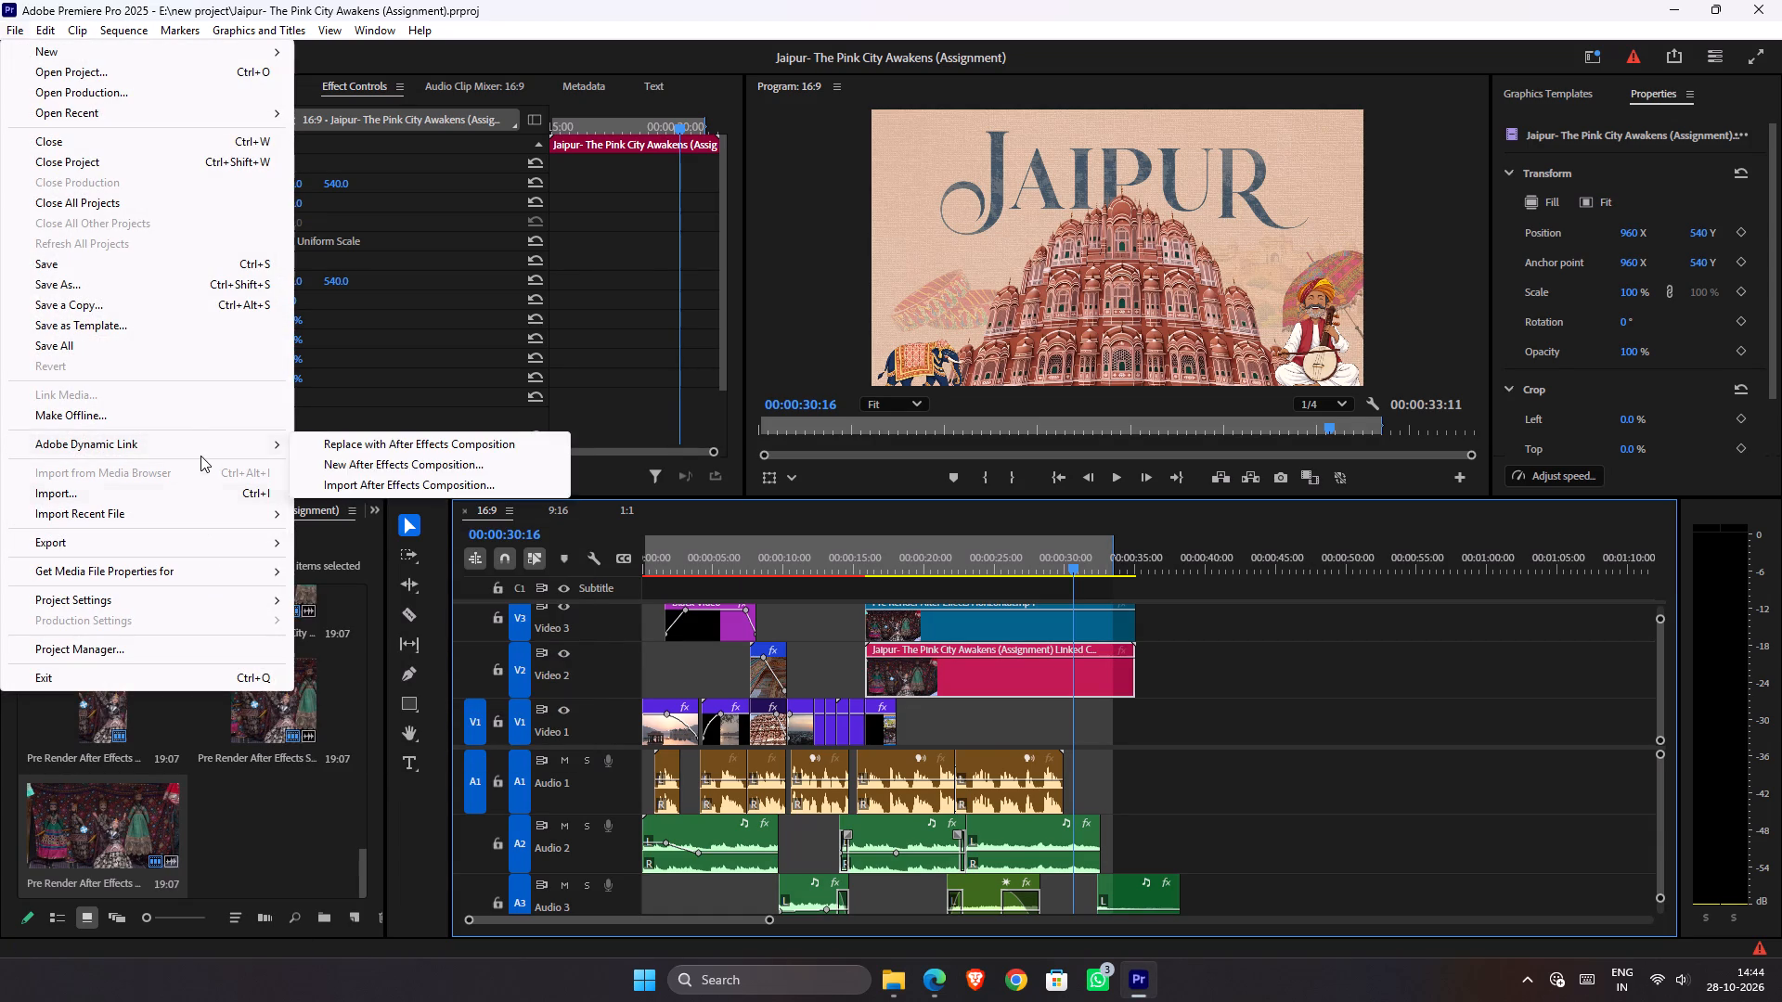
left_click_drag(199, 599, 187, 649)
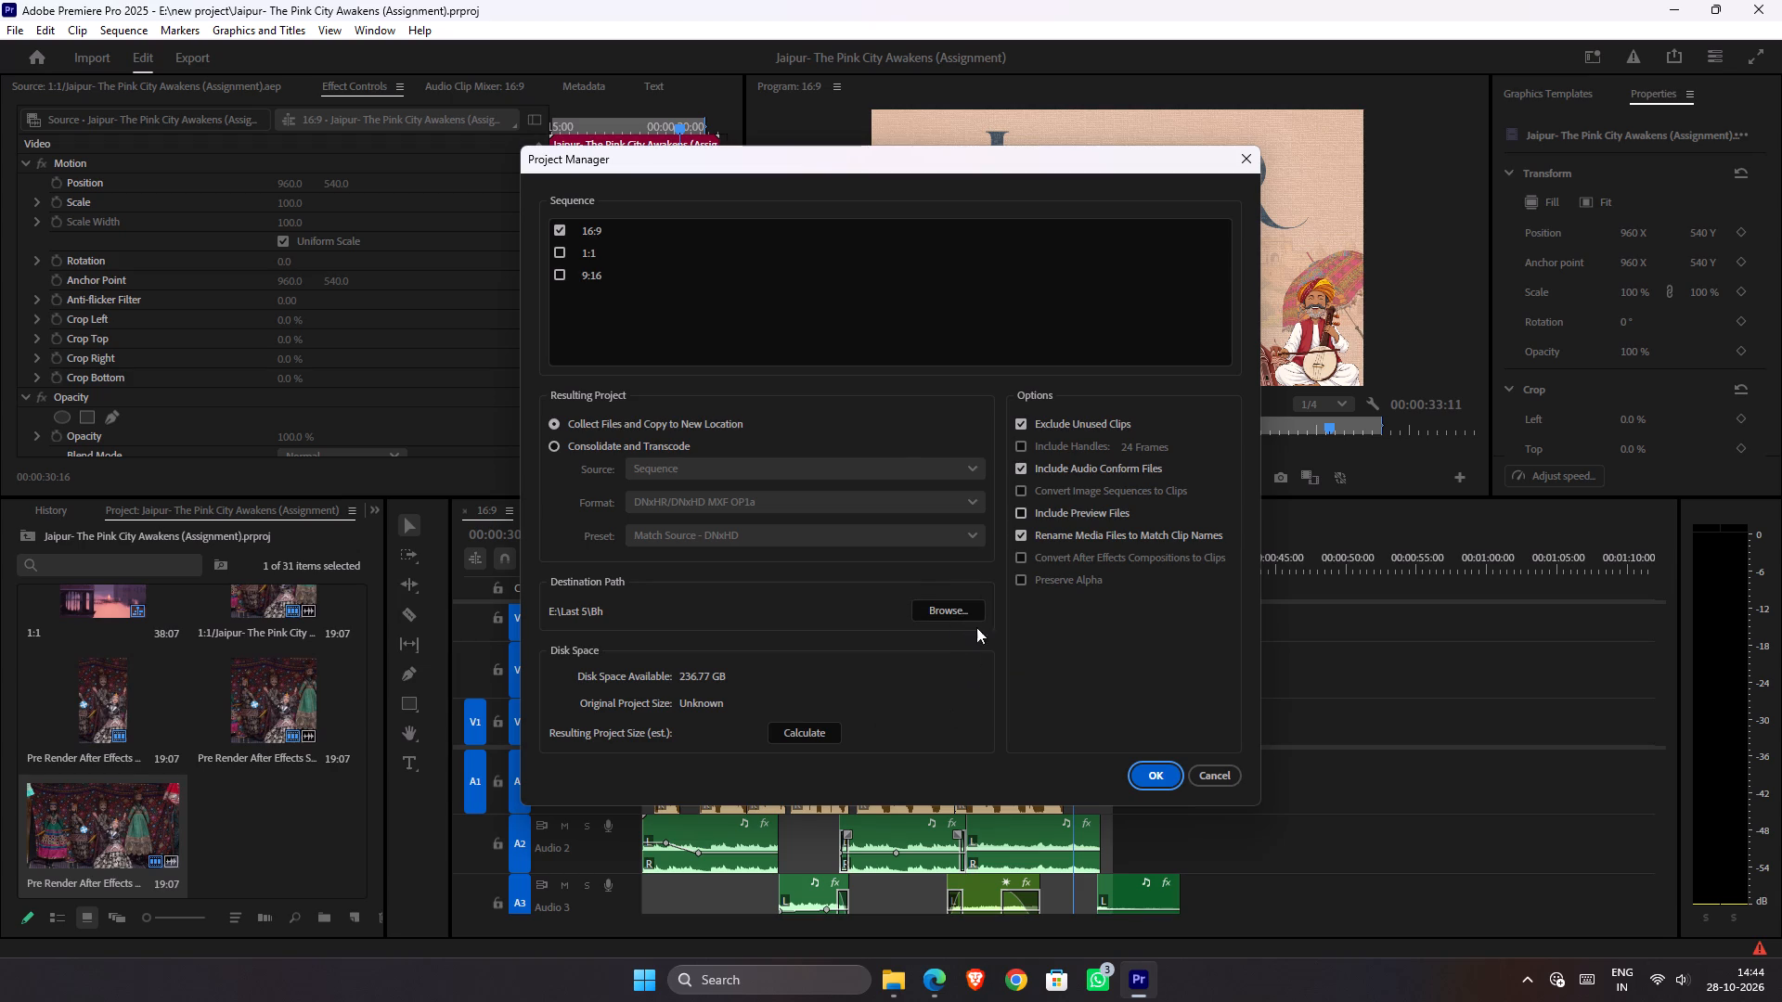
left_click(1211, 774)
Move the Copied_Jaipur- The Pink City Awakens (Assignment) folder from E:\Last 5\Bh into E:\new project.
left_click(899, 969)
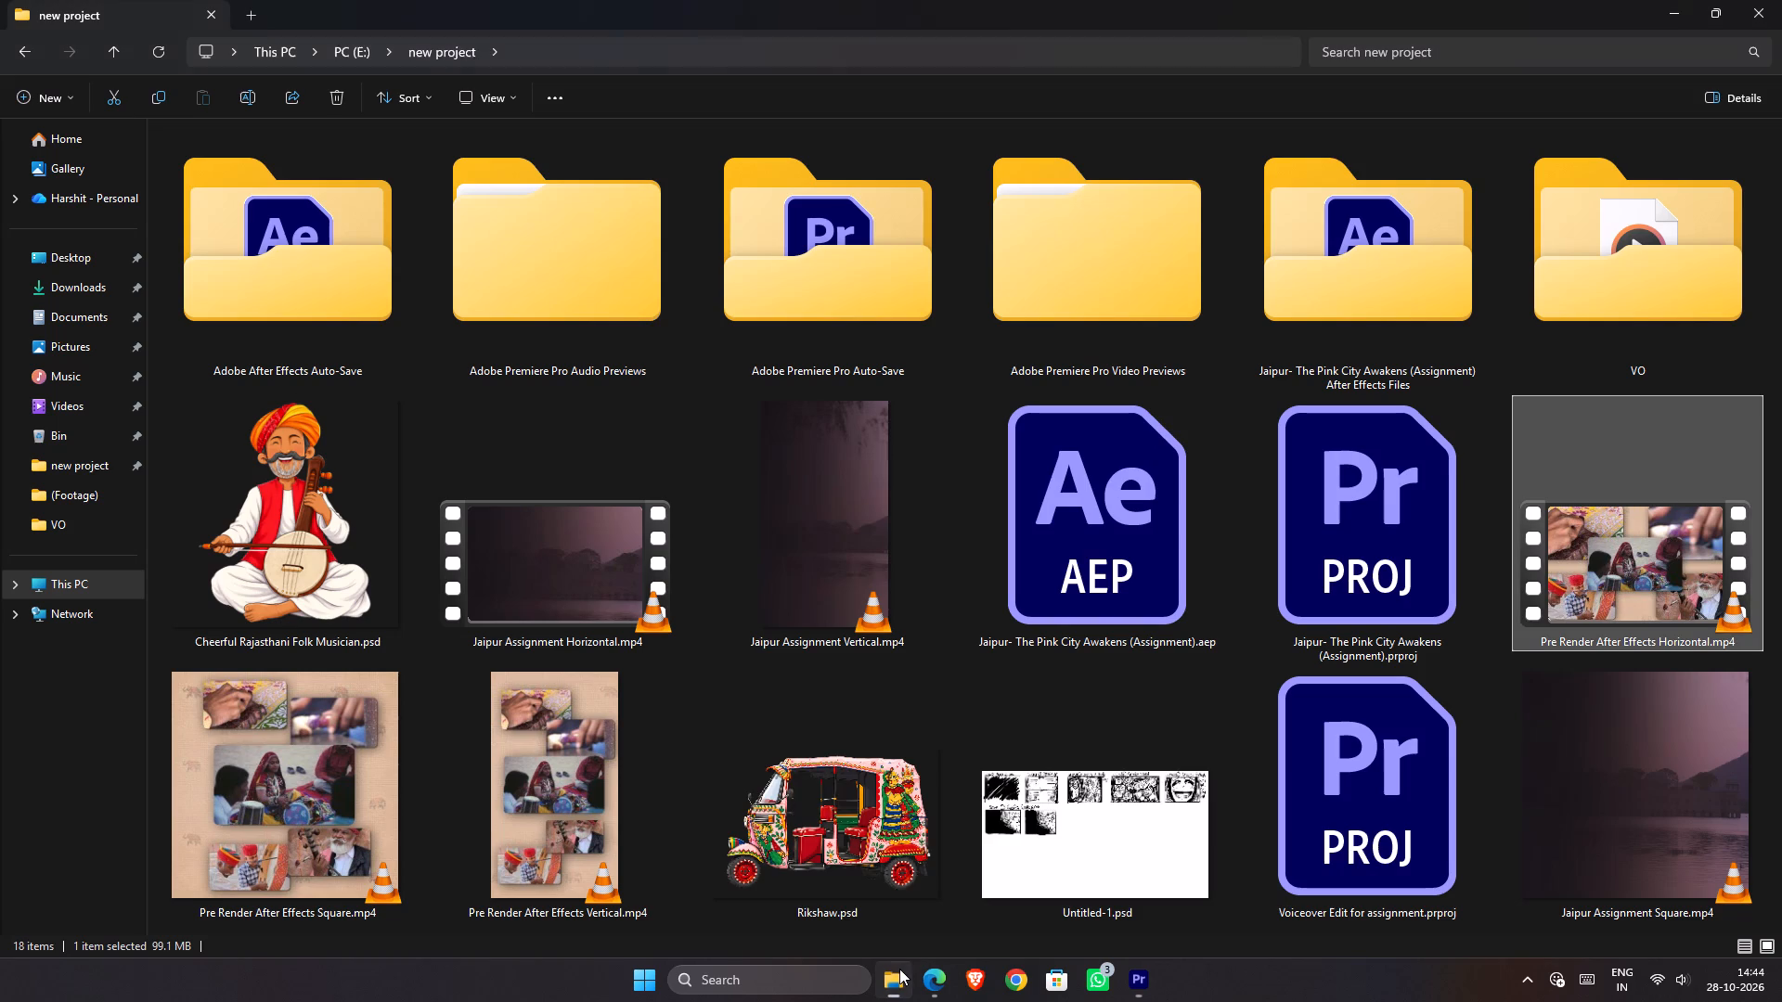
left_click(360, 46)
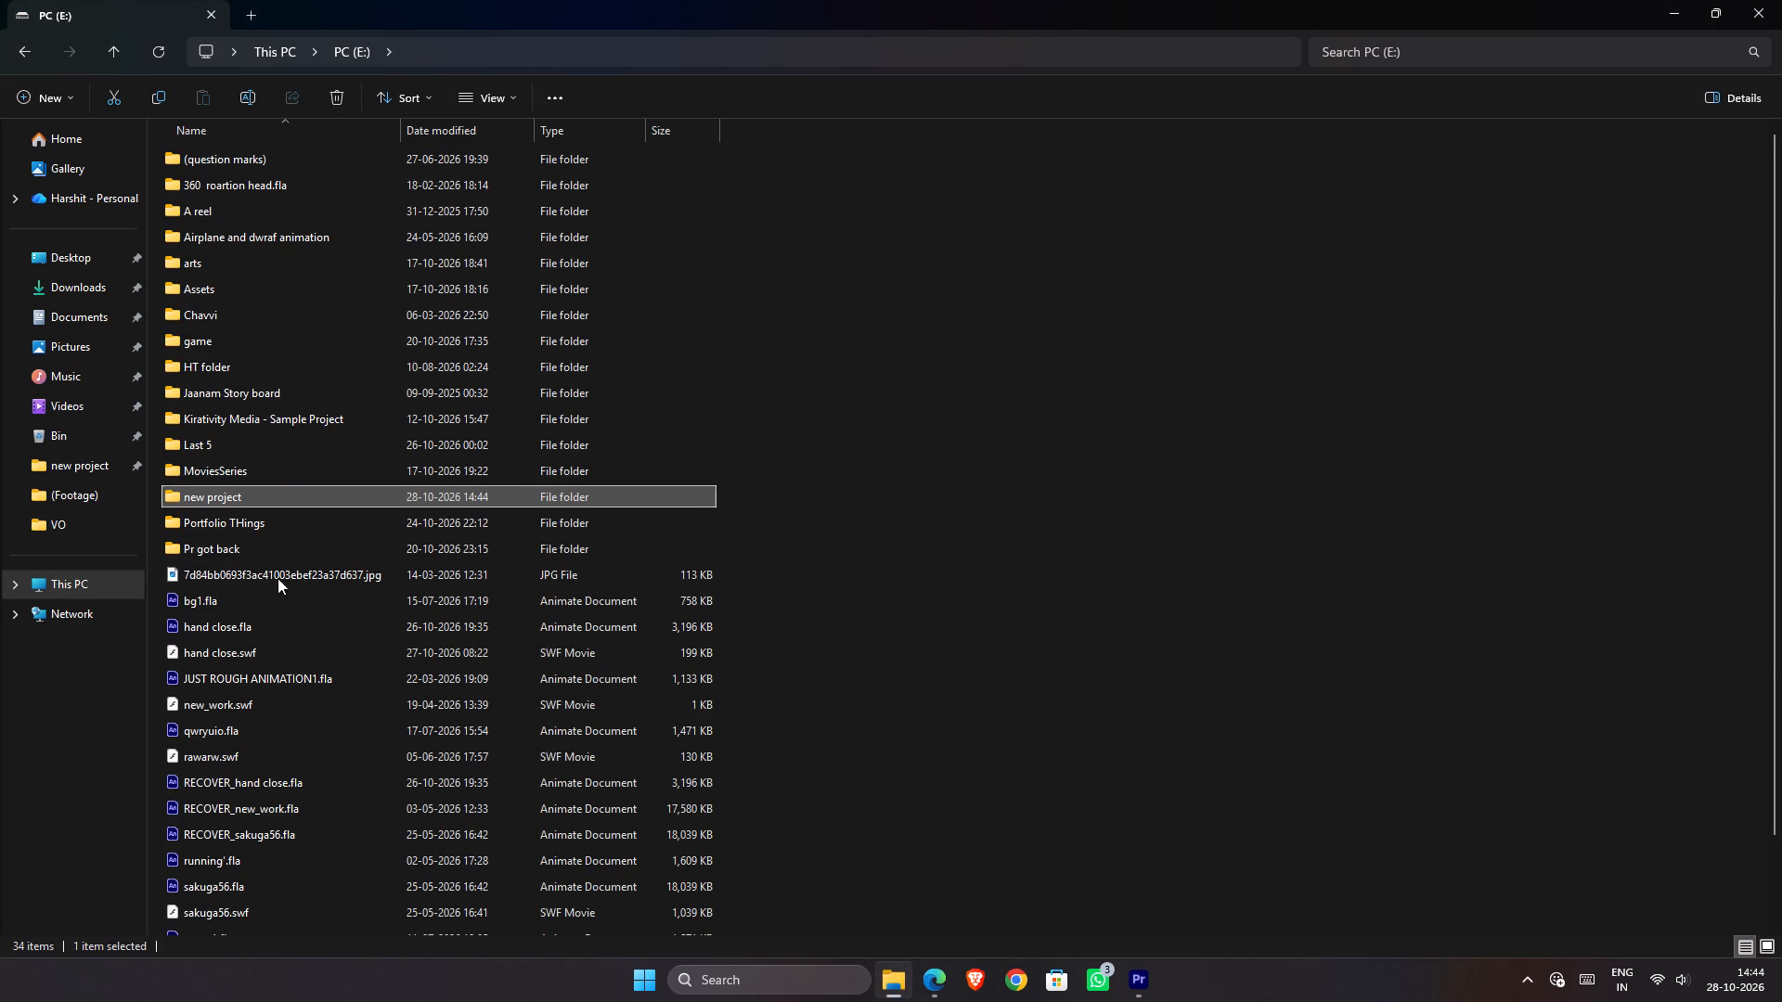
double_click(291, 443)
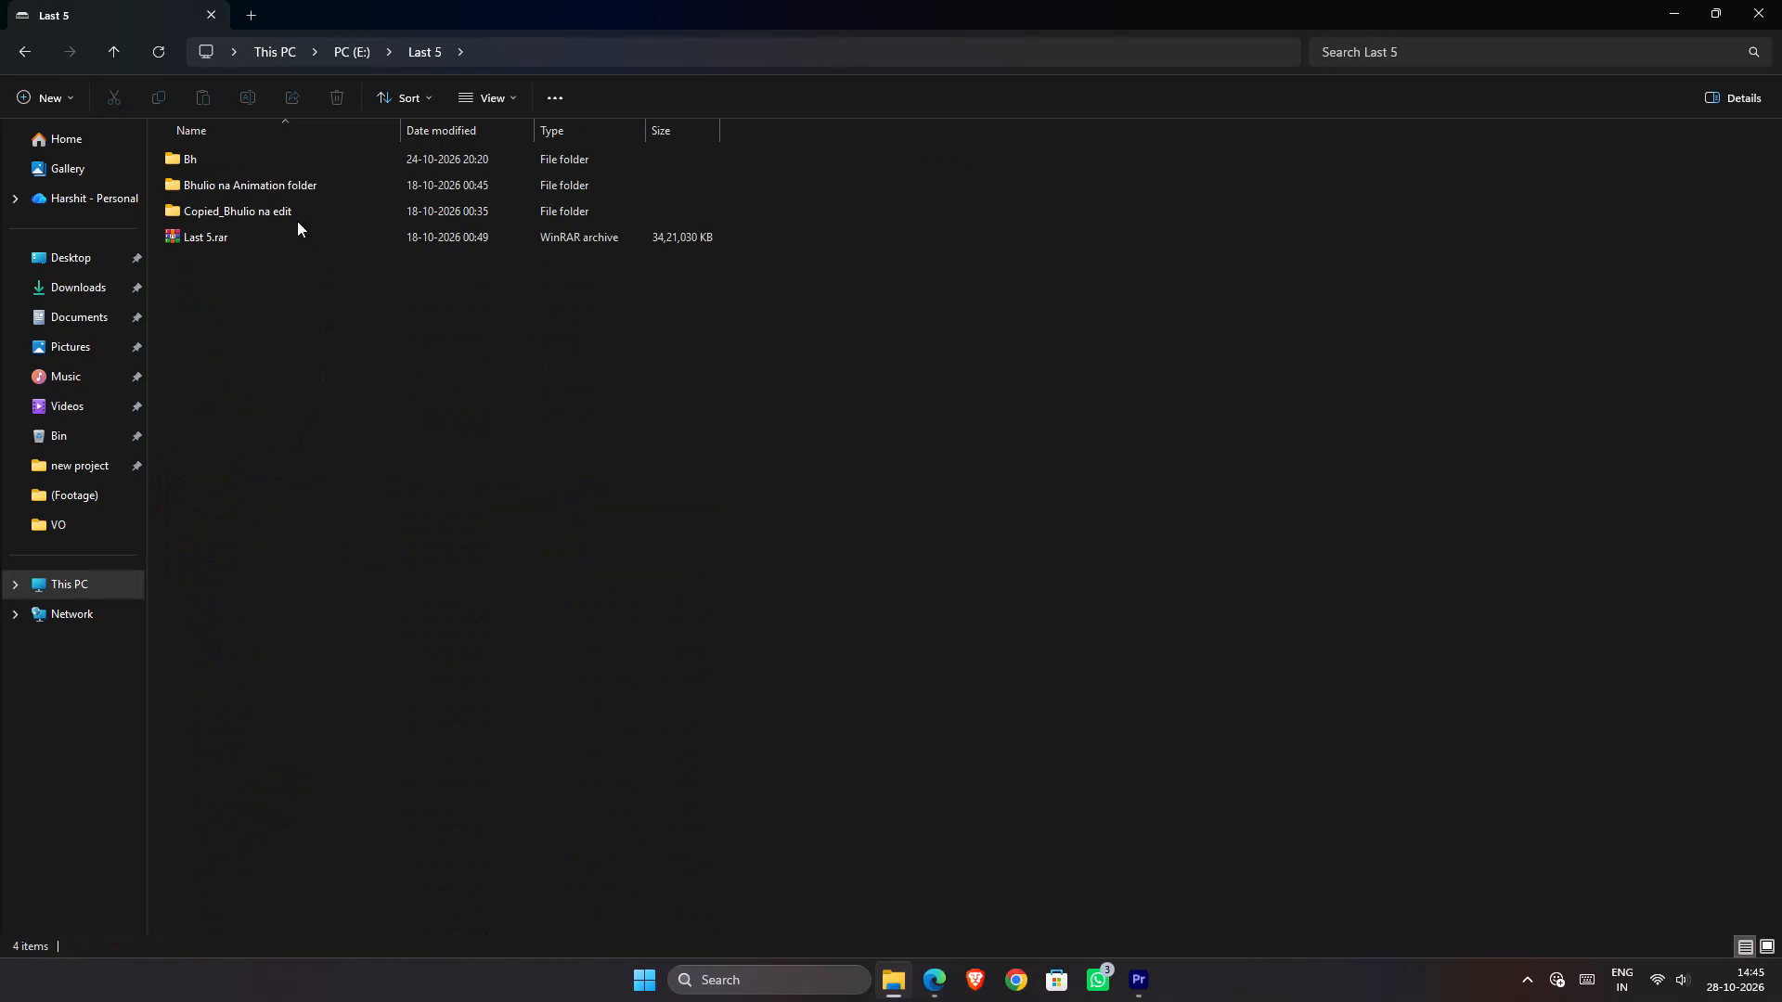
double_click(279, 163)
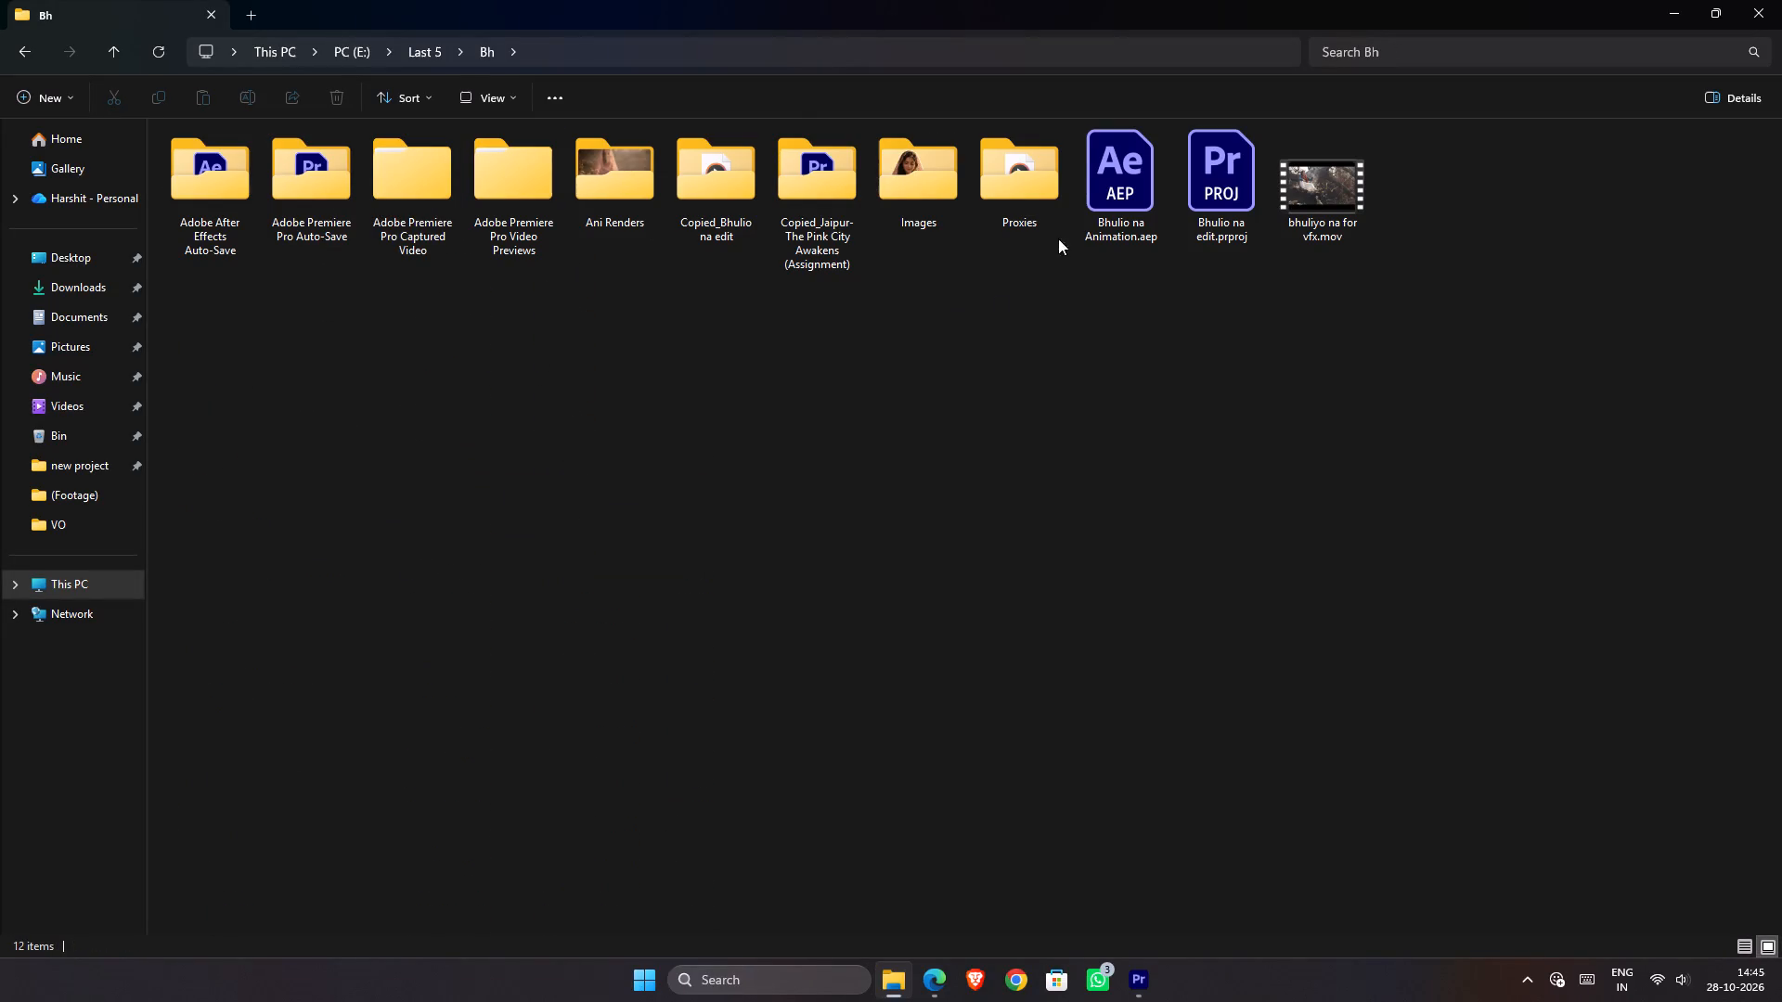
left_click(724, 222)
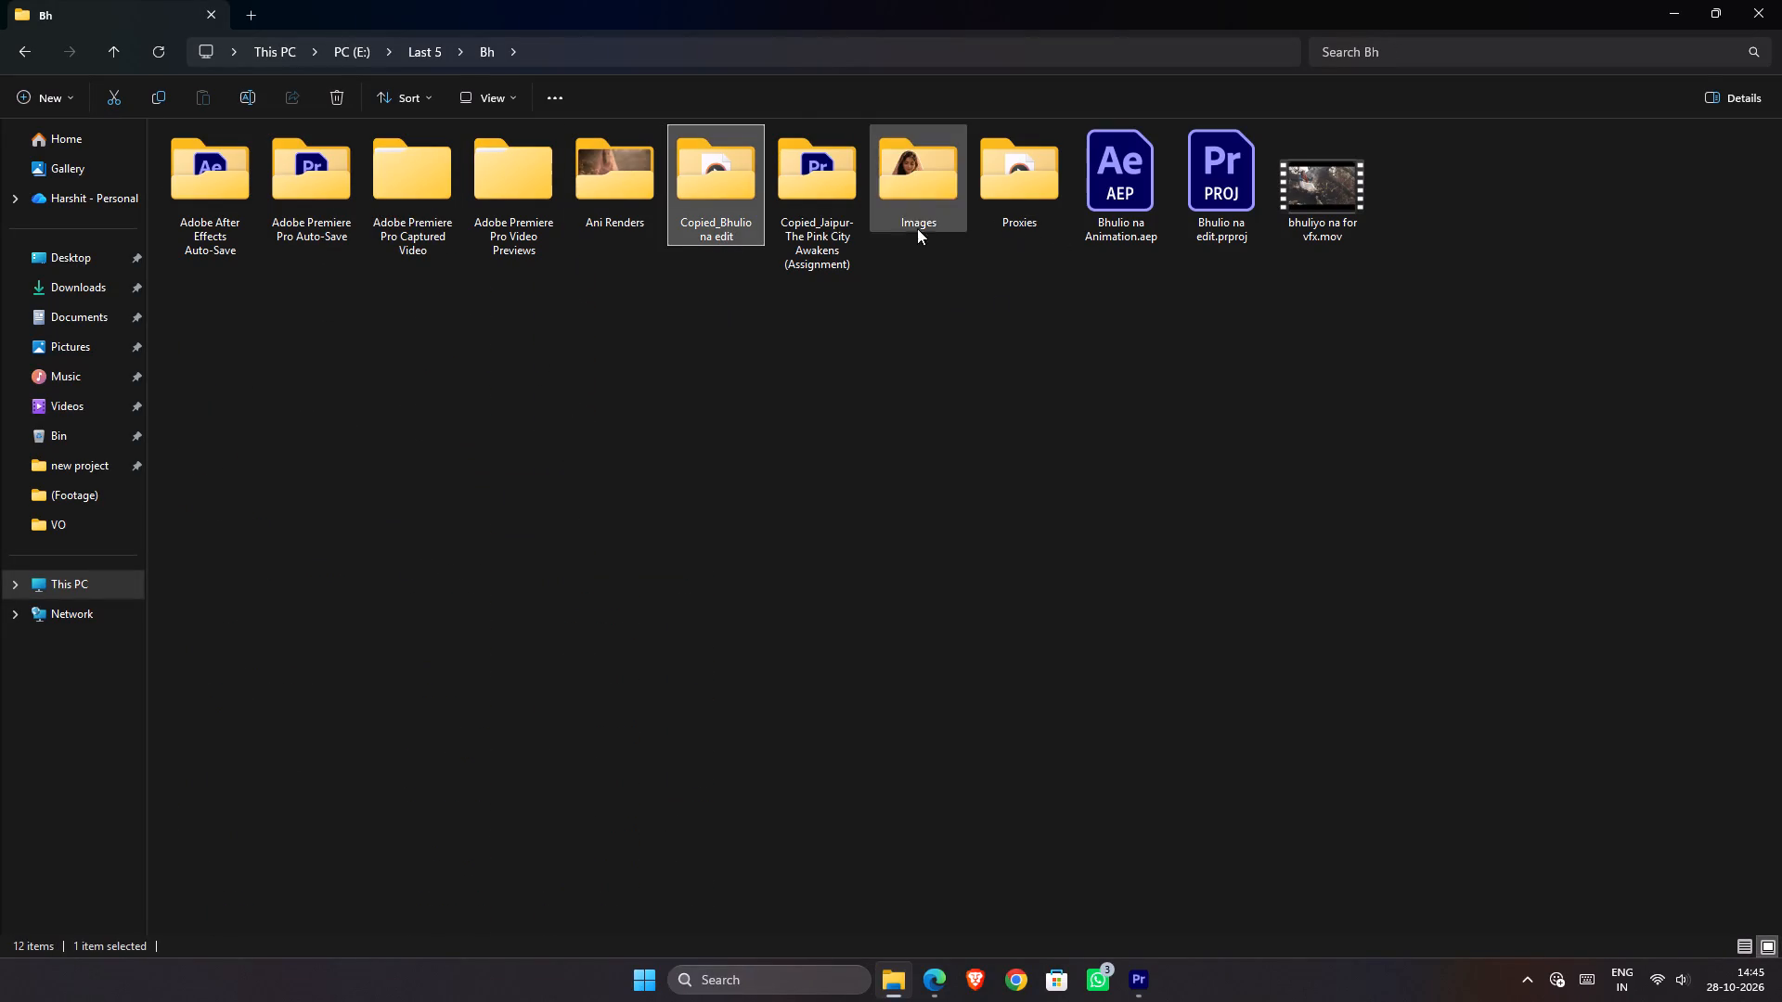
left_click(826, 214)
key("ctrl+x")
left_click(402, 51)
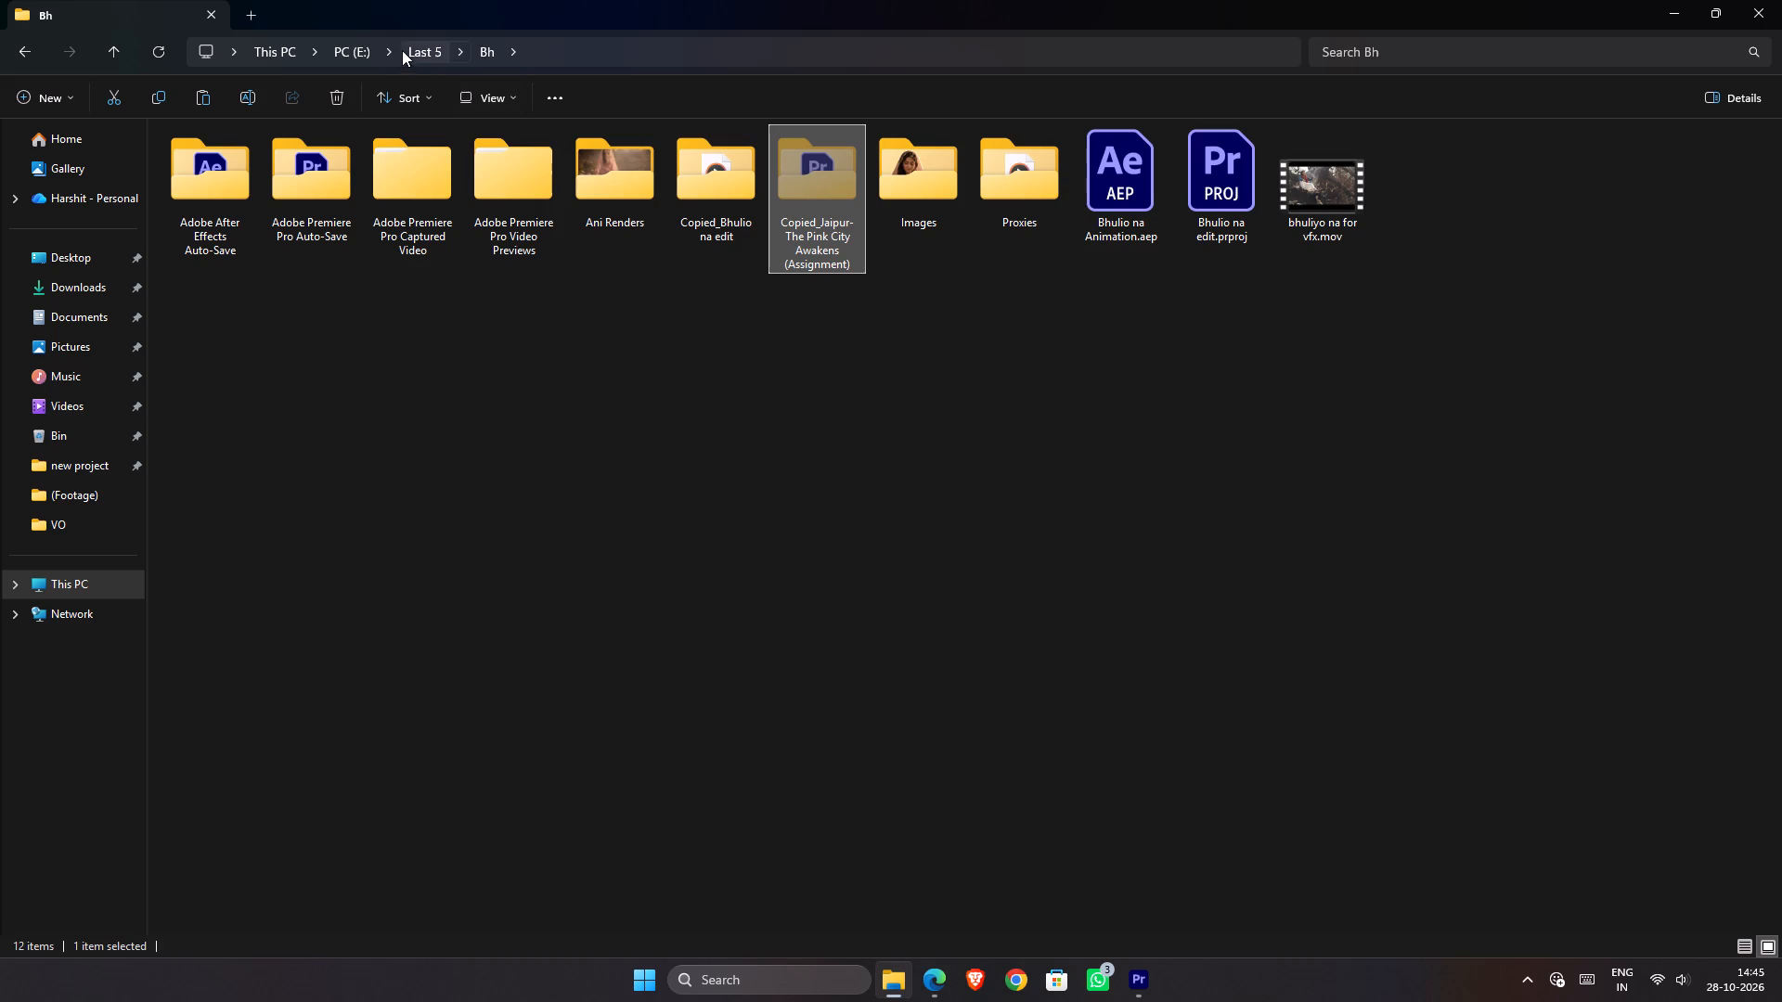
left_click(354, 50)
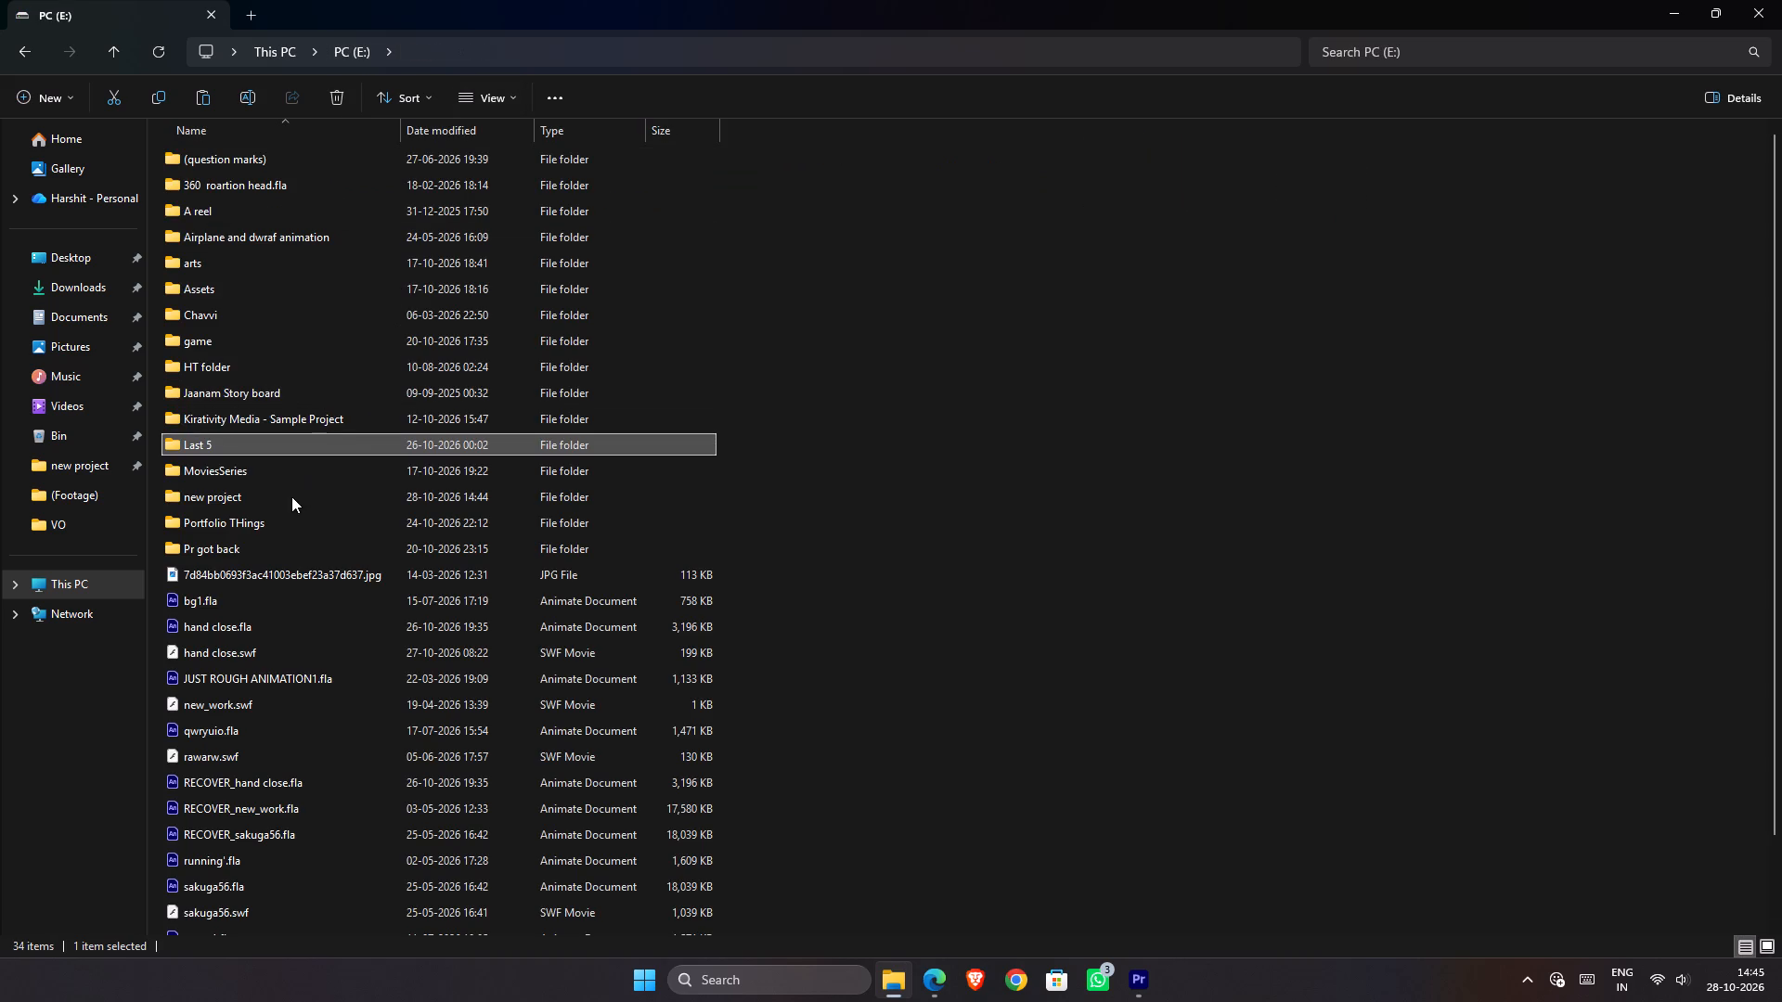
double_click(291, 496)
key("ctrl+v")
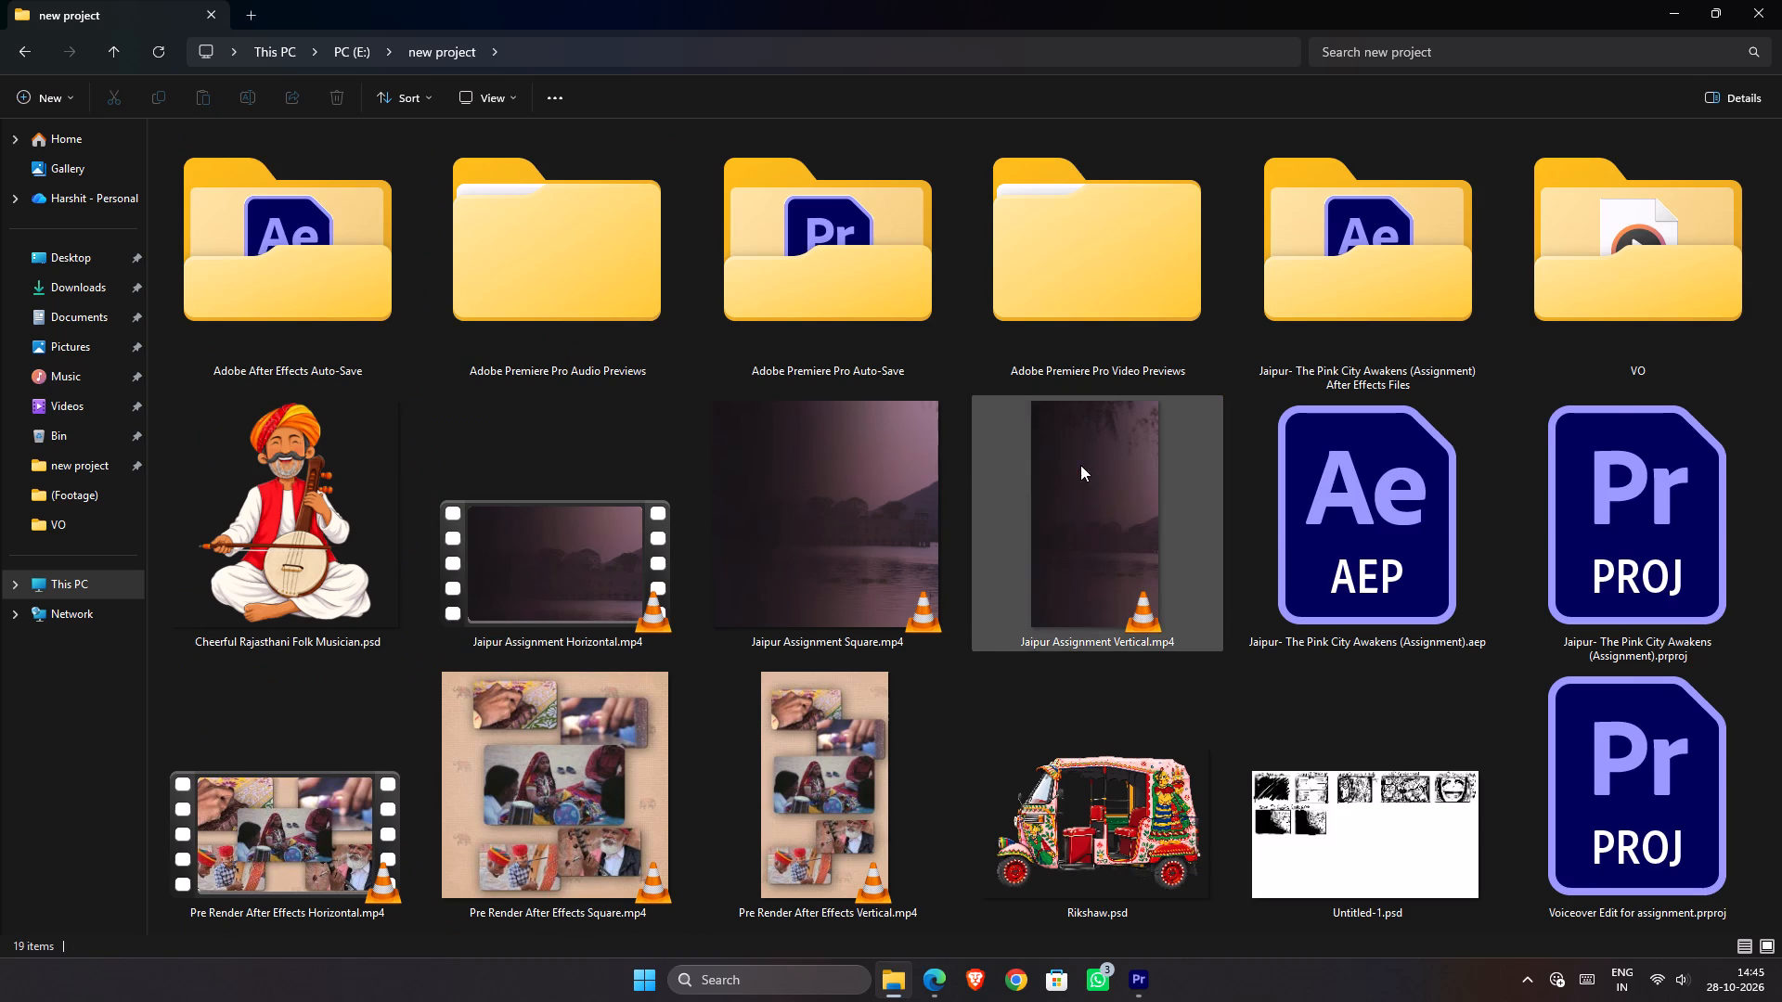
left_click(280, 920)
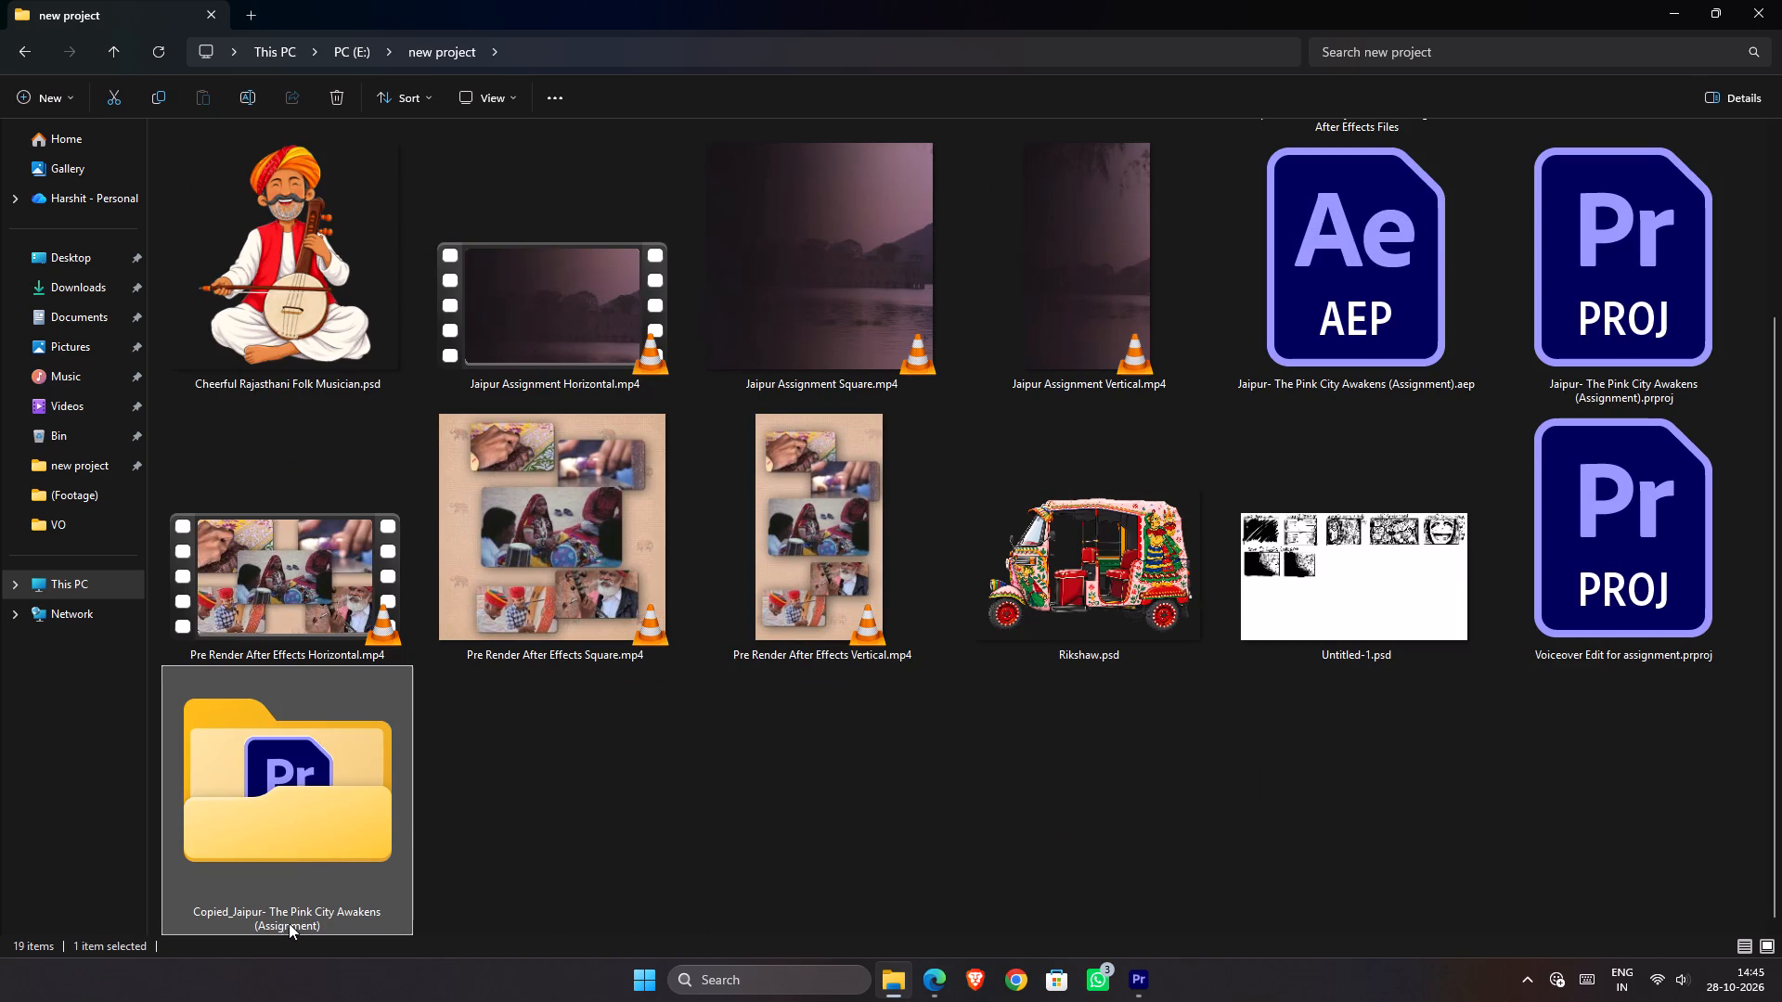
Rename the Copied_Jaipur- The Pink City Awakens (Assignment) folder as "Jaipur- The Pink City Awakens (Assignment) Premier Pro Files".
left_click_drag(238, 906, 213, 911)
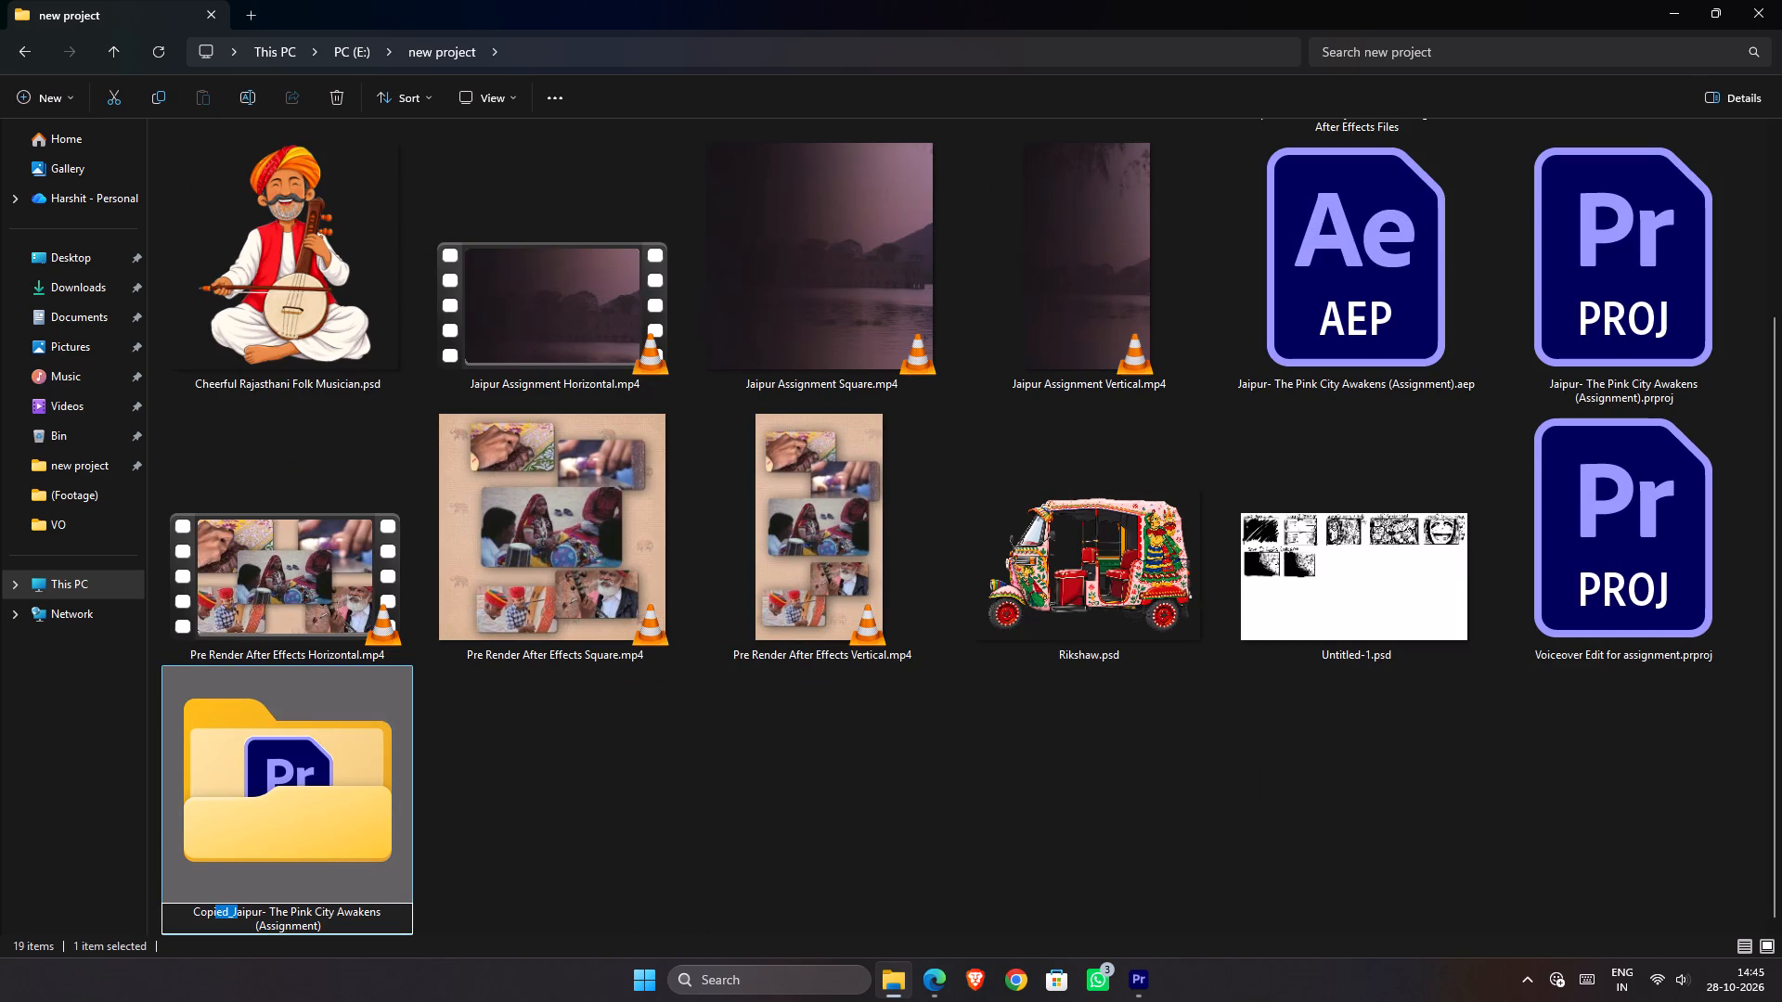
left_click_drag(213, 911, 163, 917)
key("BackSpace")
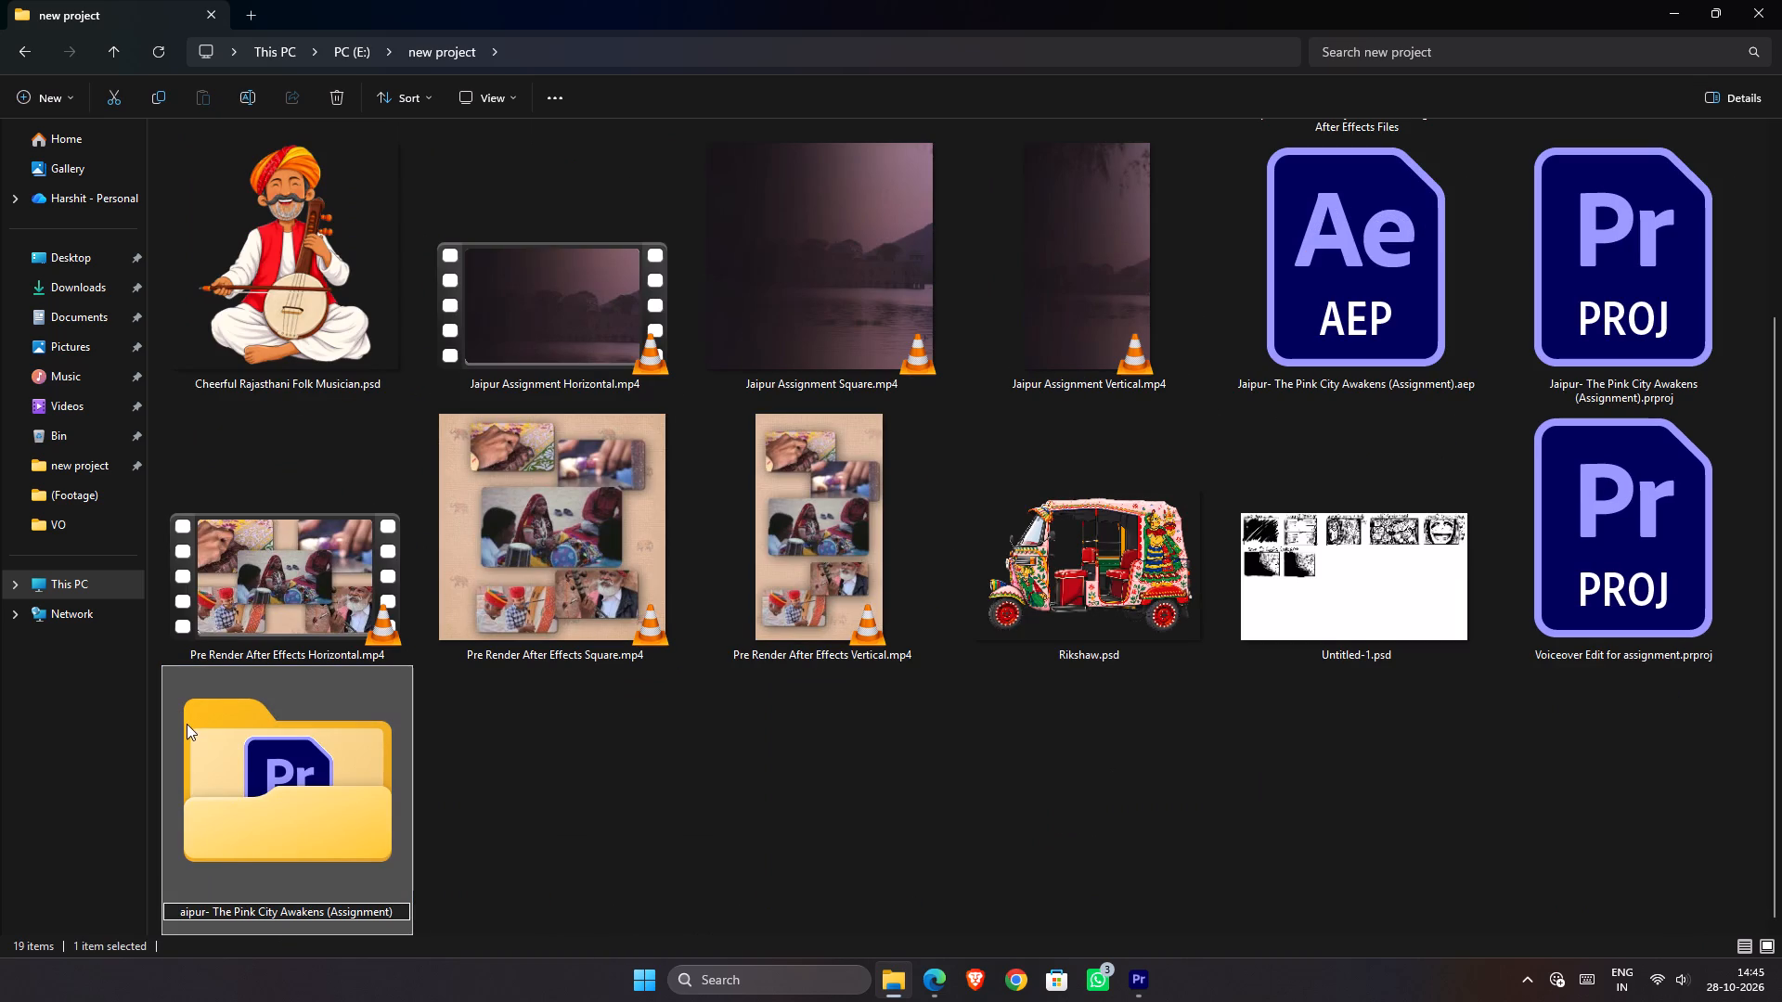
key("shift+j")
key("Down")
key("Down")
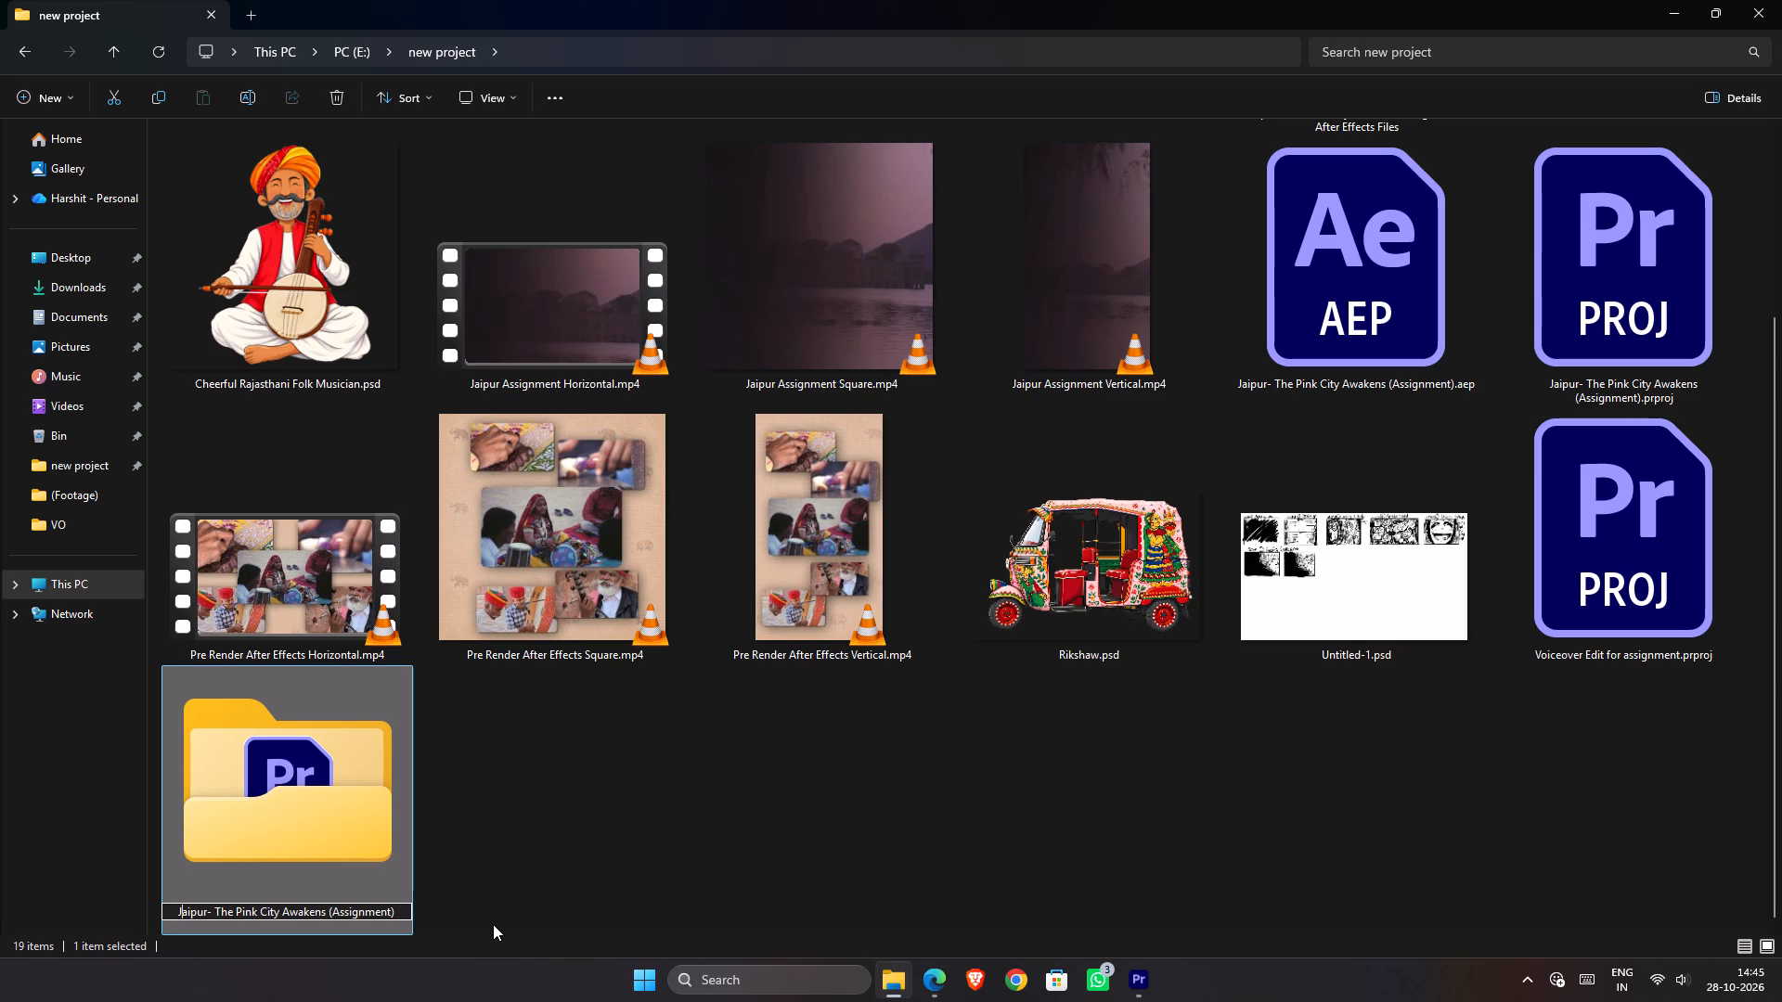
key("Down")
key("Right")
key("Right")
key("Right")
key("Right")
key("Right")
key("Right")
key("Right")
key("Right")
key("Right")
key("Right")
key("Right")
key("Right")
key("Right")
key("Right")
key("Right")
key("Right")
key("Right")
key("Right")
key("Right")
key("Right")
key("space")
type("Premi")
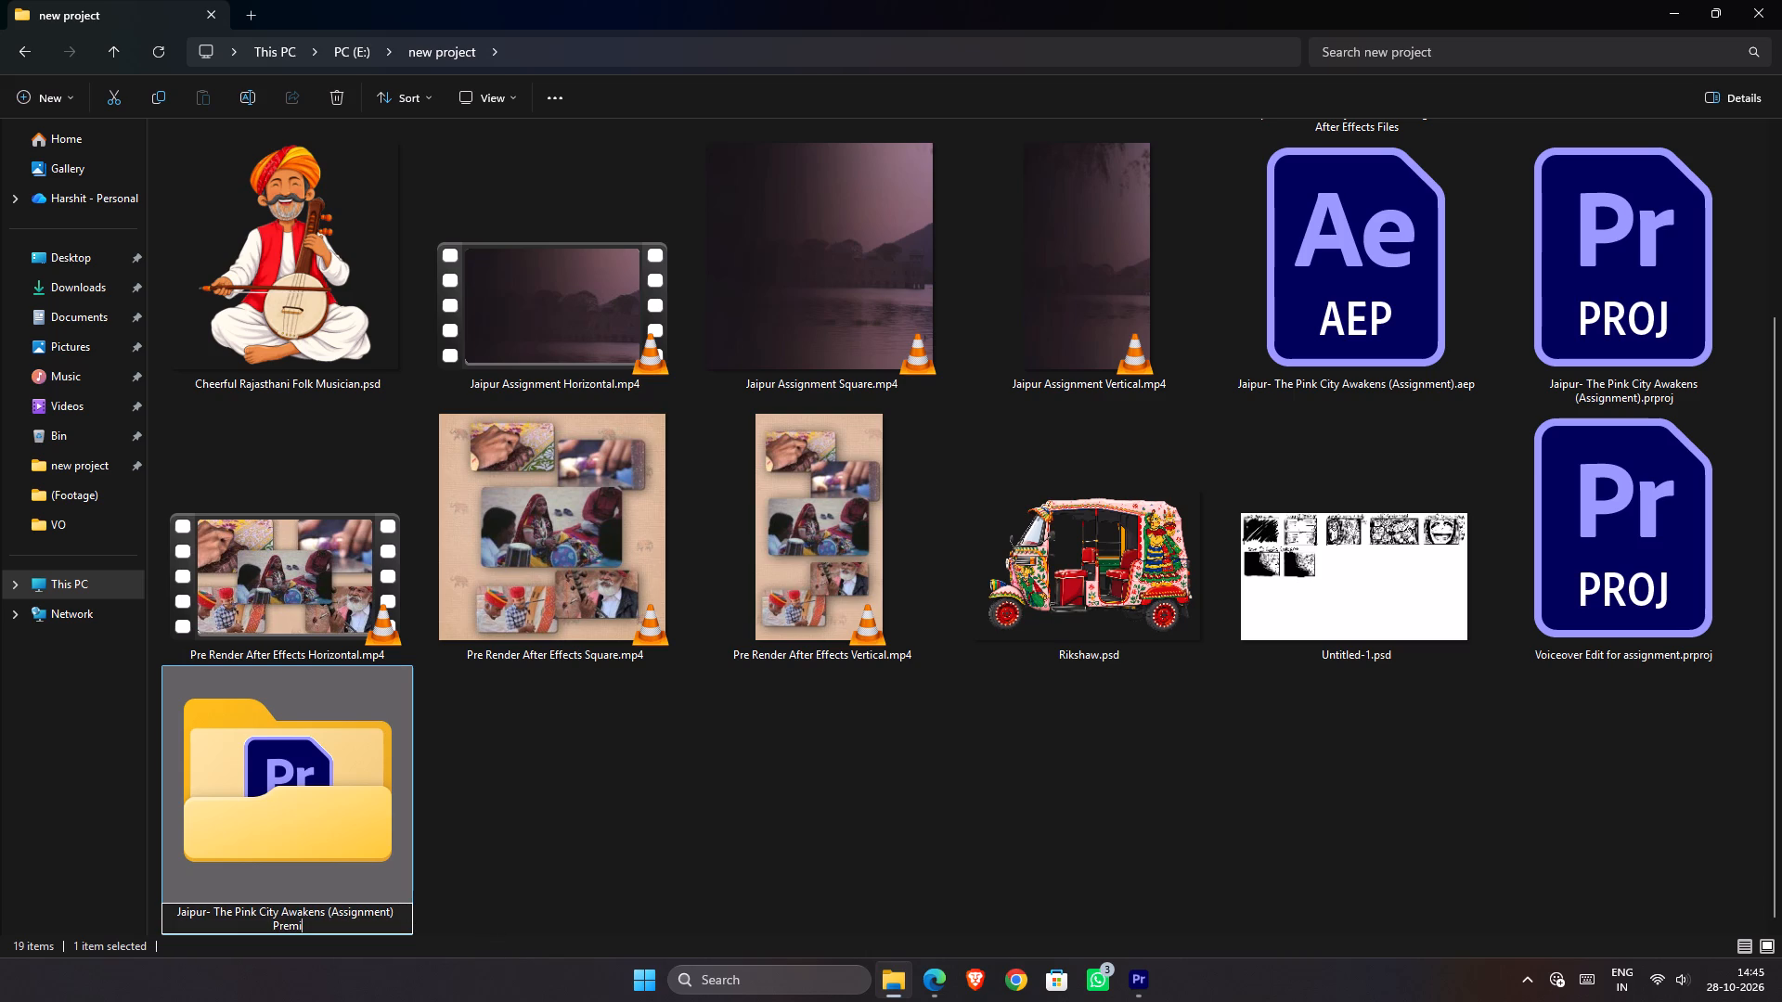
key("r")
key("BackSpace")
type("er Pro")
key("space")
type("Files")
key("Return")
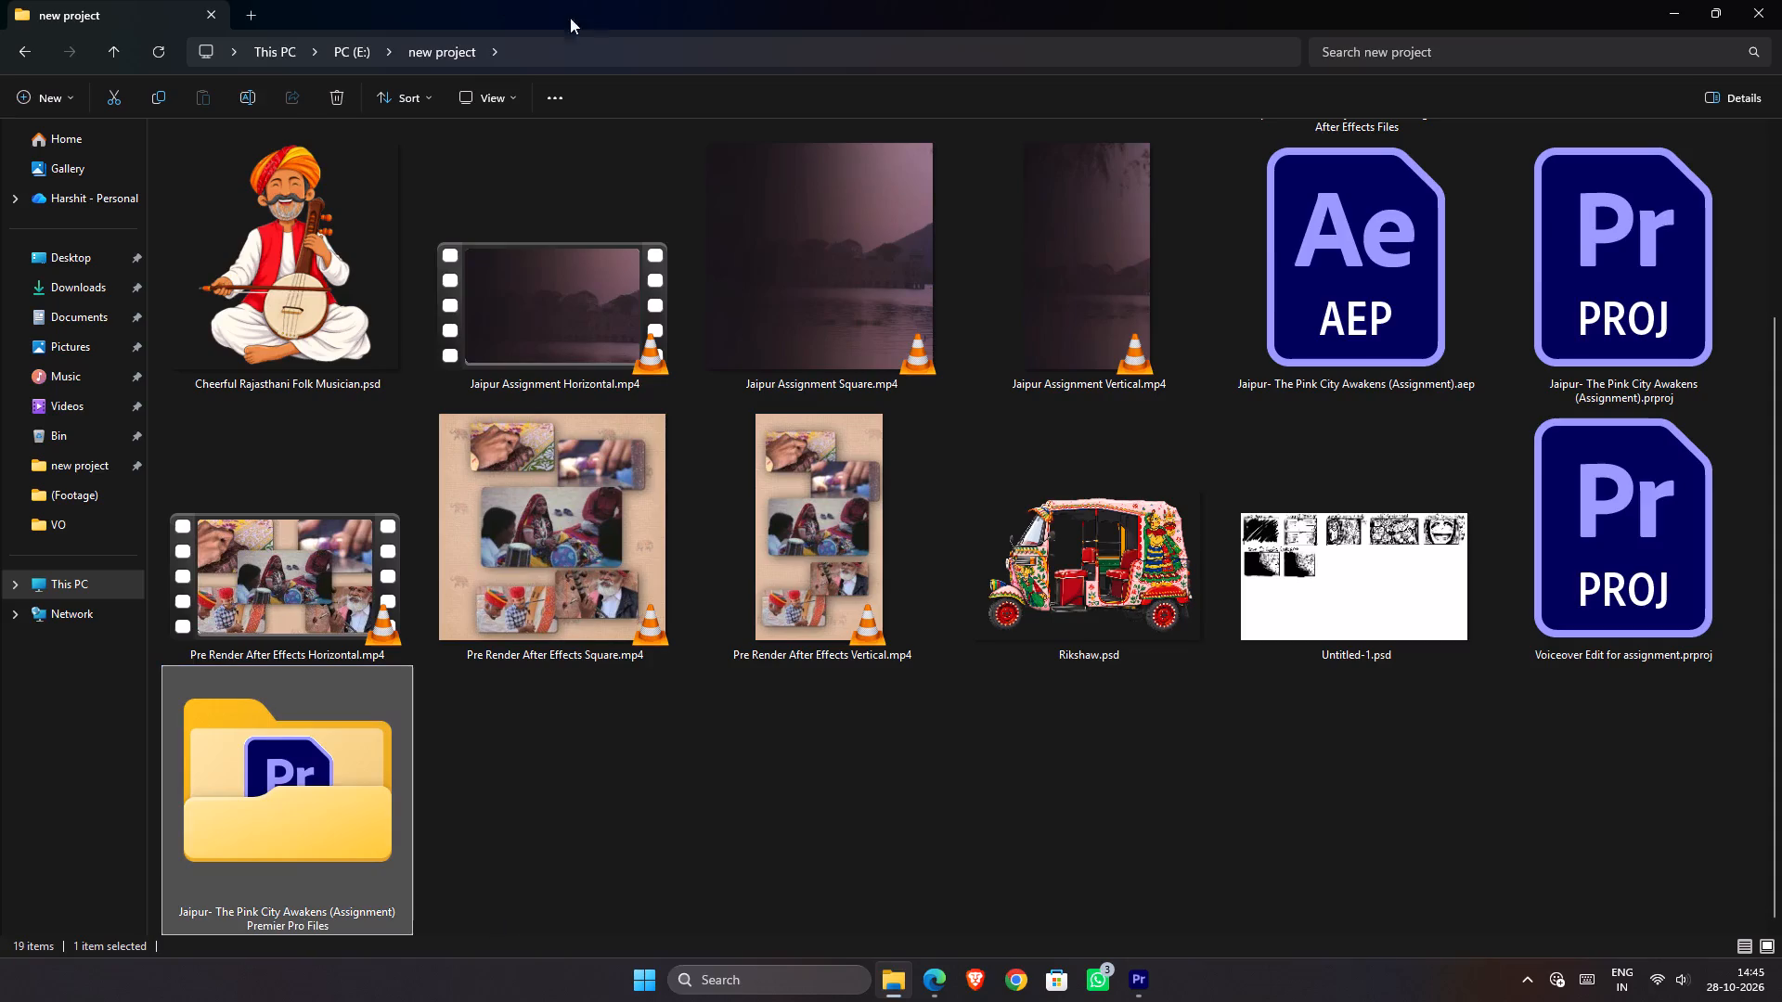
Start transferring the Jaipur- The Pink City Awakens (Assignment) Premier Pro Files folder from E:\new project to Google Drive.
left_click(367, 785)
key("alt+Tab")
key("alt+Tab")
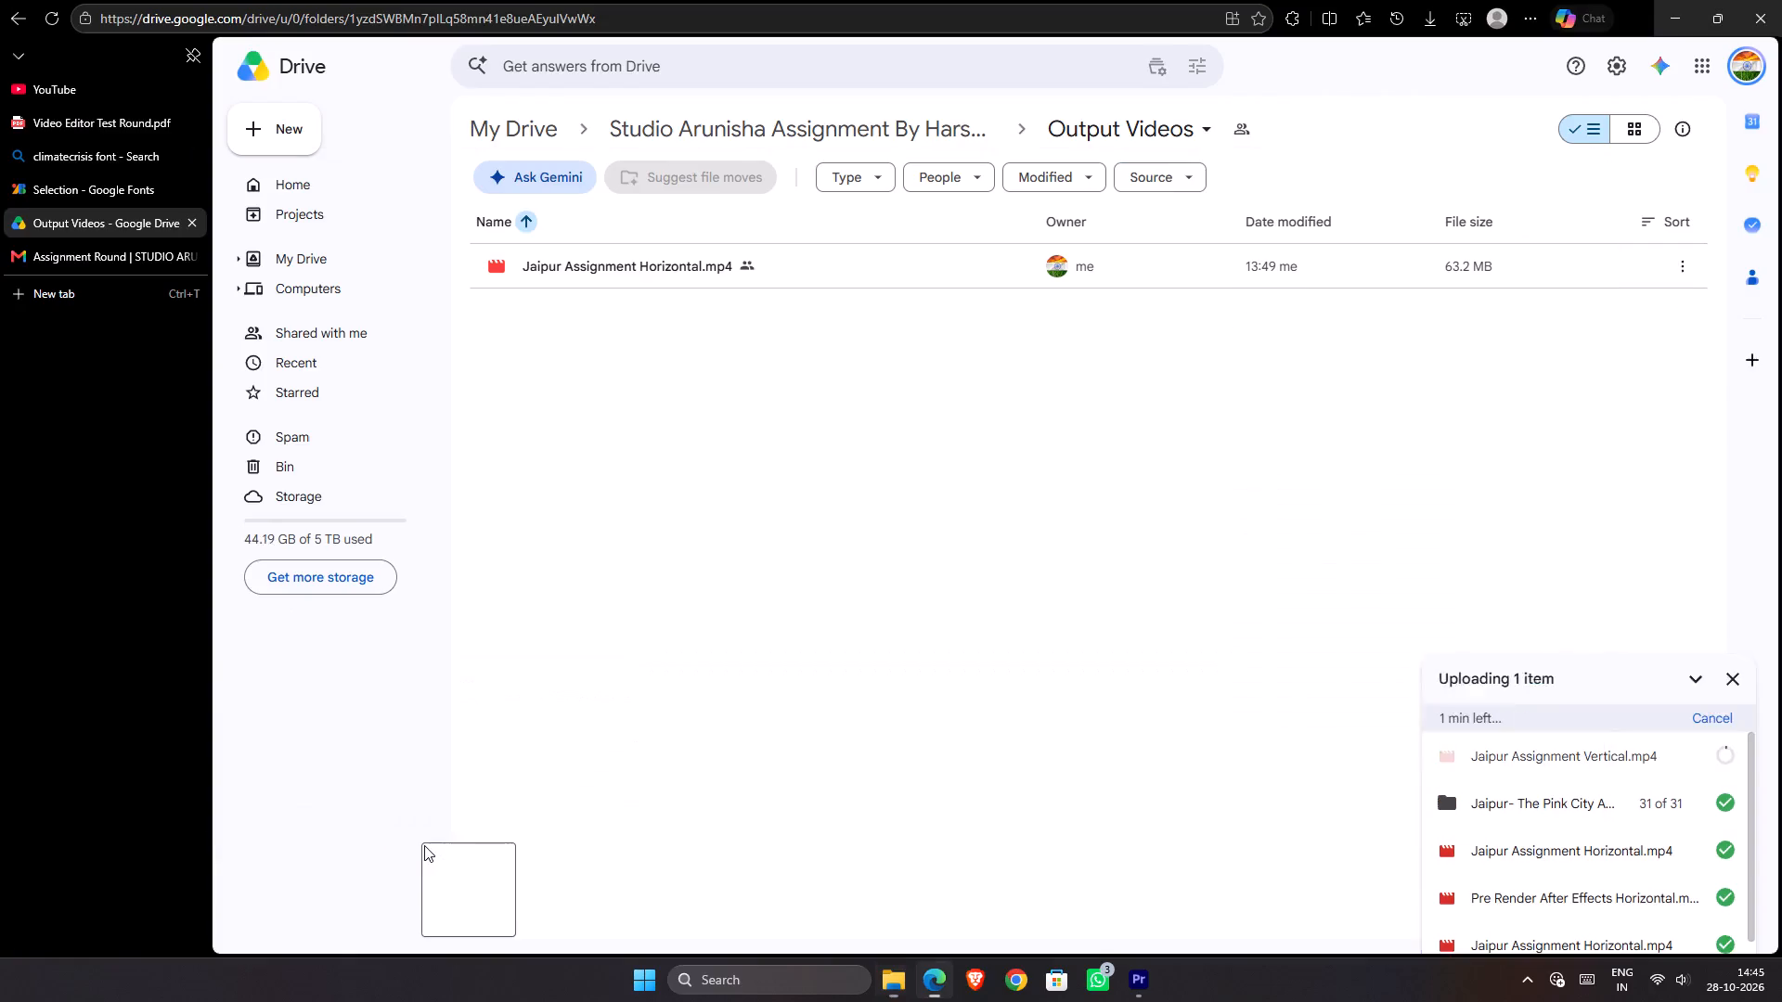
key("alt+Tab")
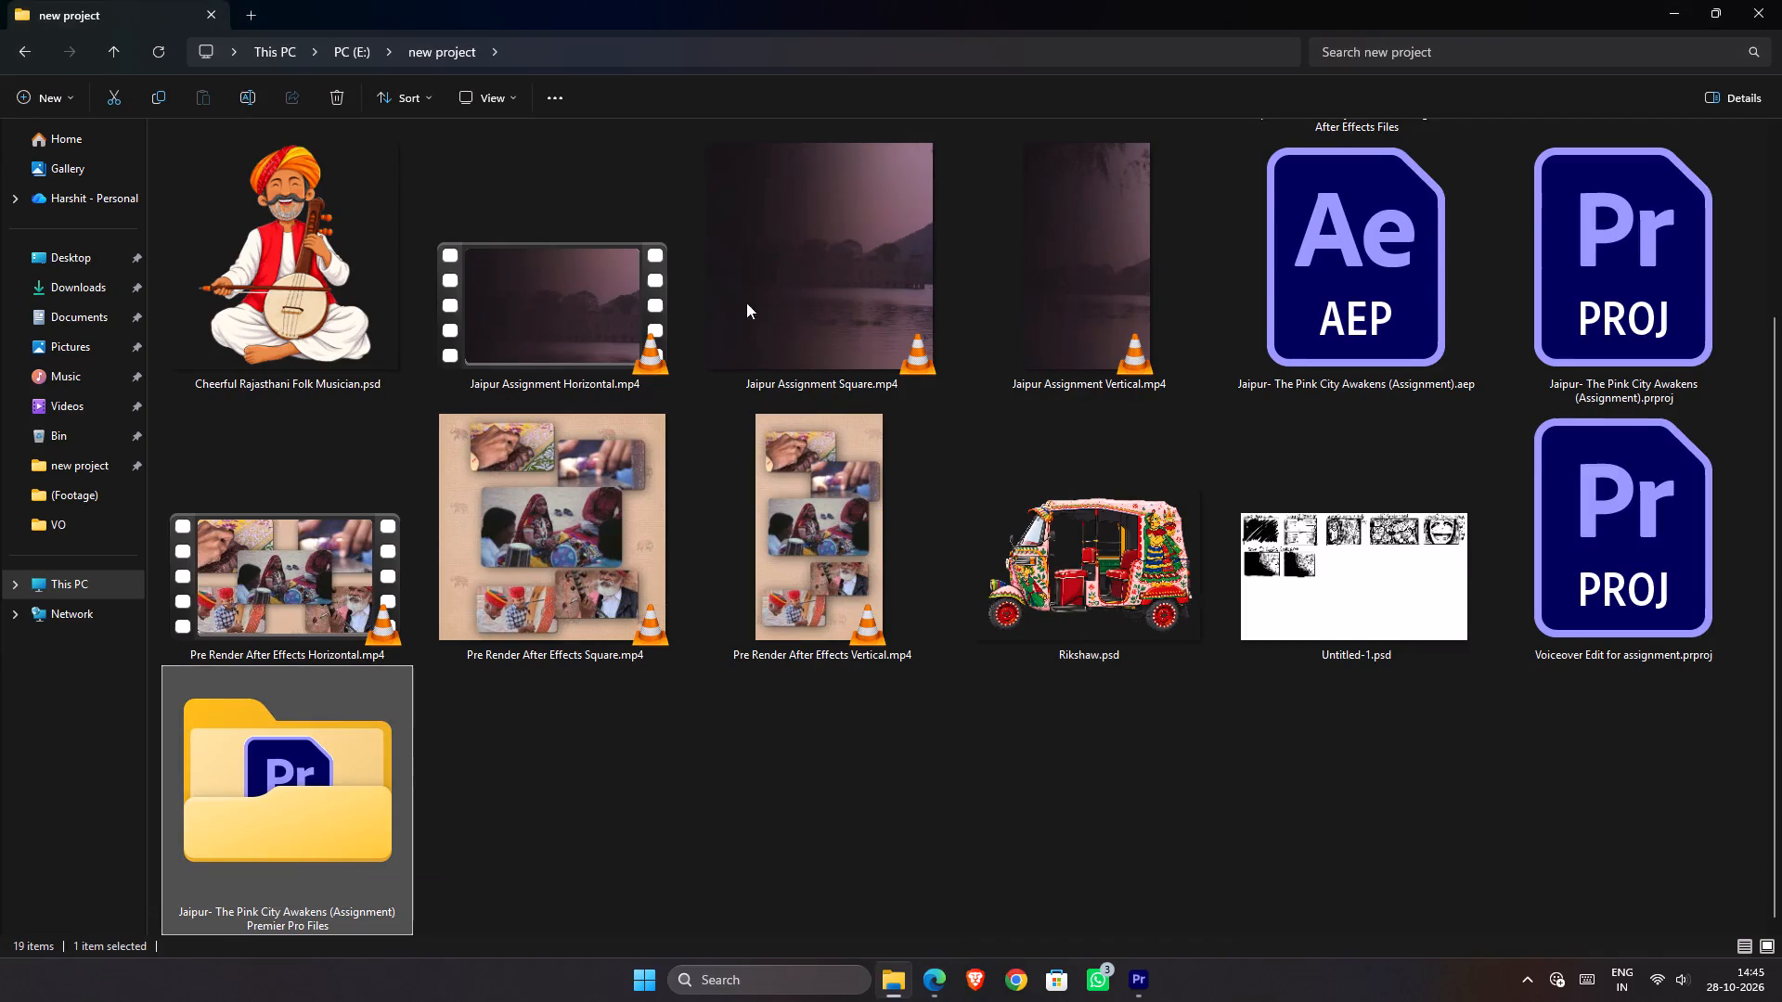
Upload Jaipur Assignment Square.mp4 from E:\new project to the Output Videos folder in Google Drive.
left_click_drag(817, 299, 814, 554)
key("alt+Tab")
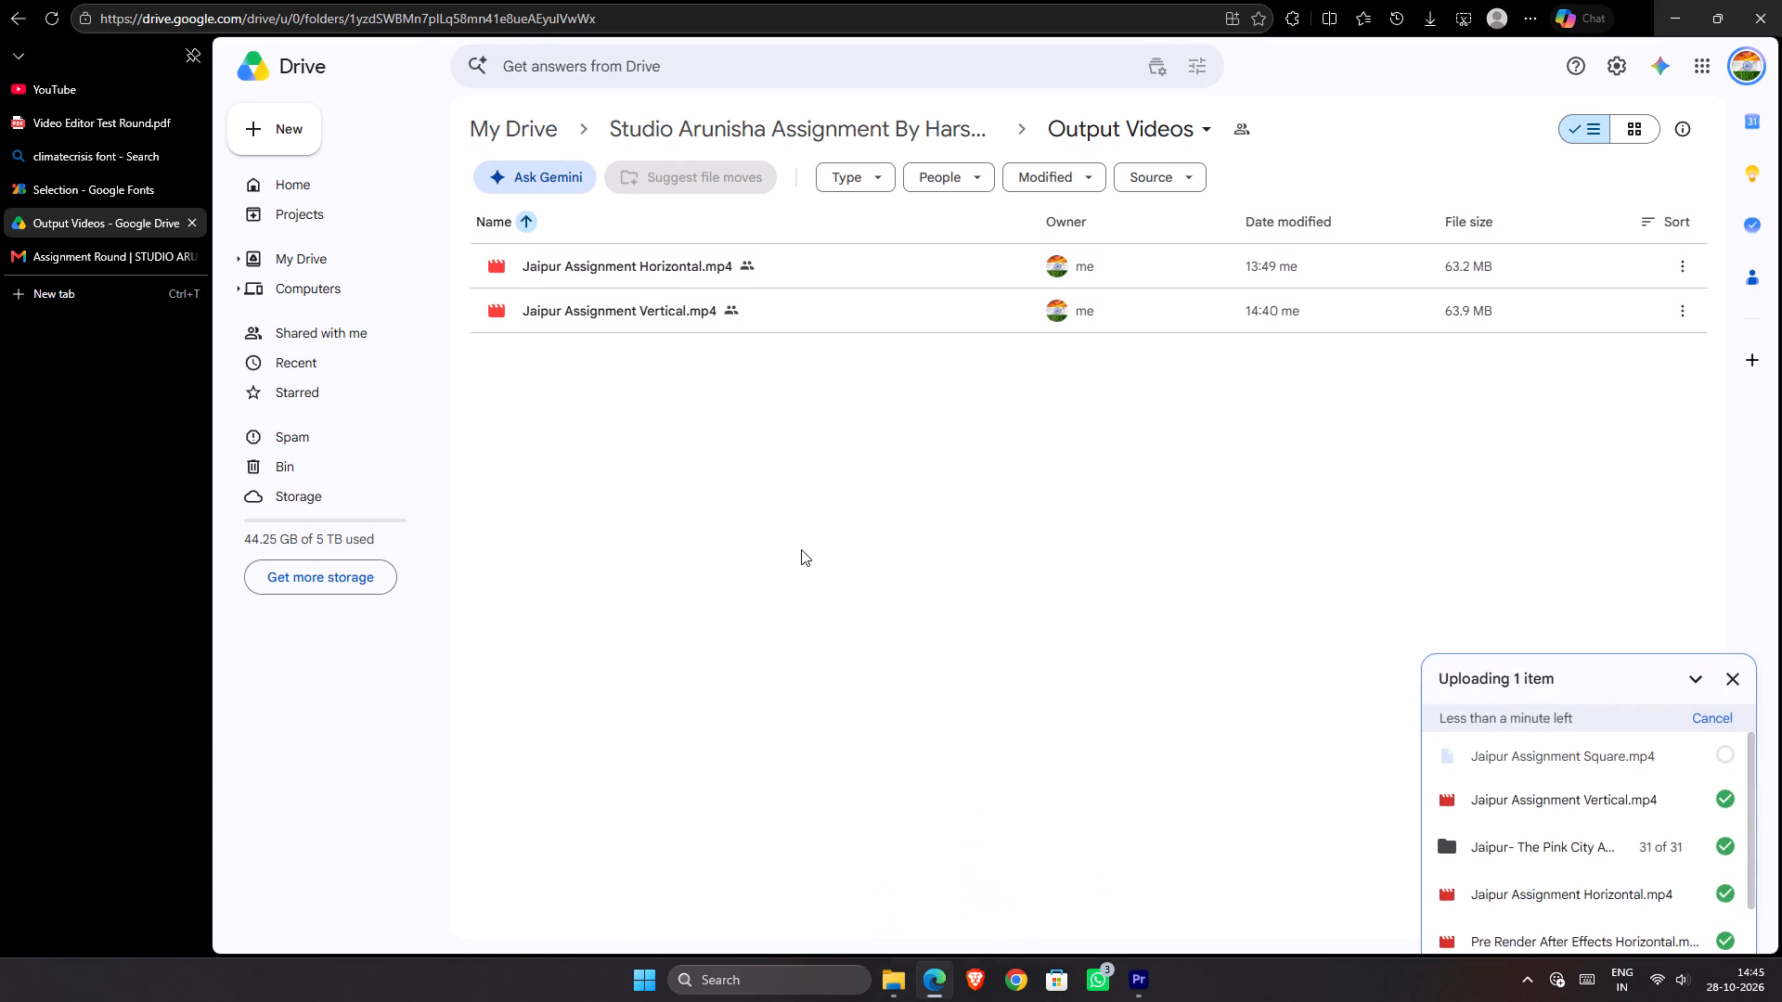
left_click(929, 120)
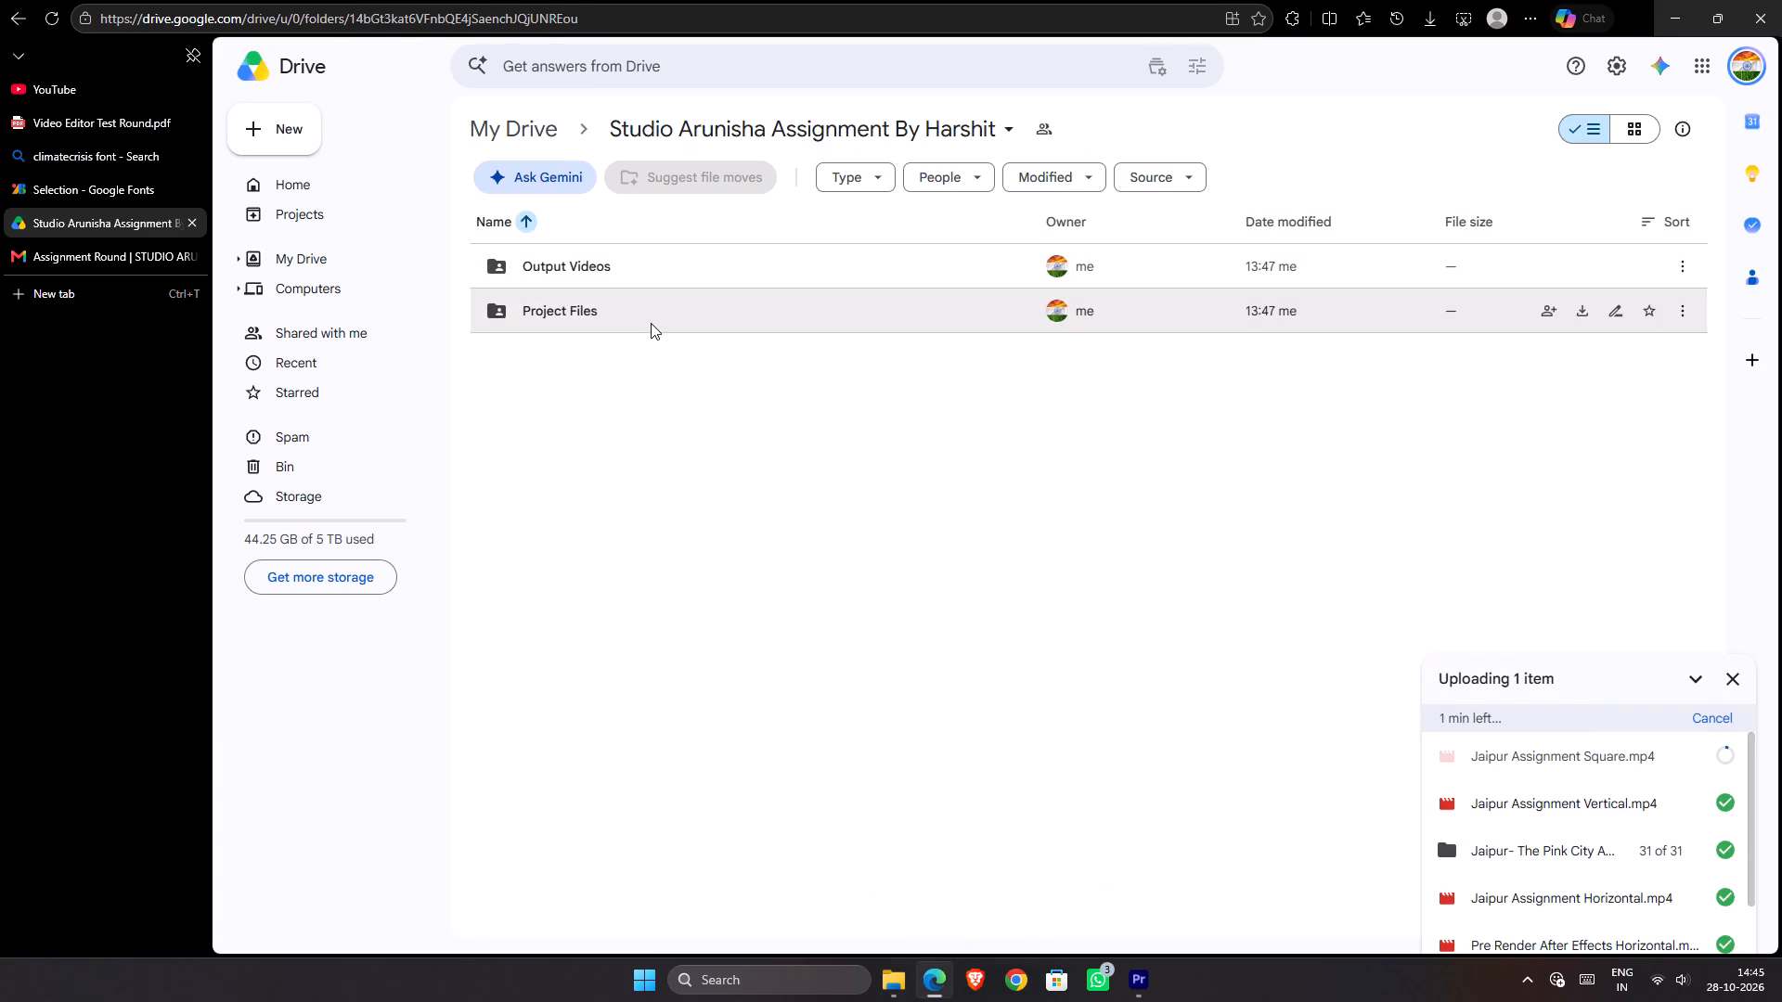
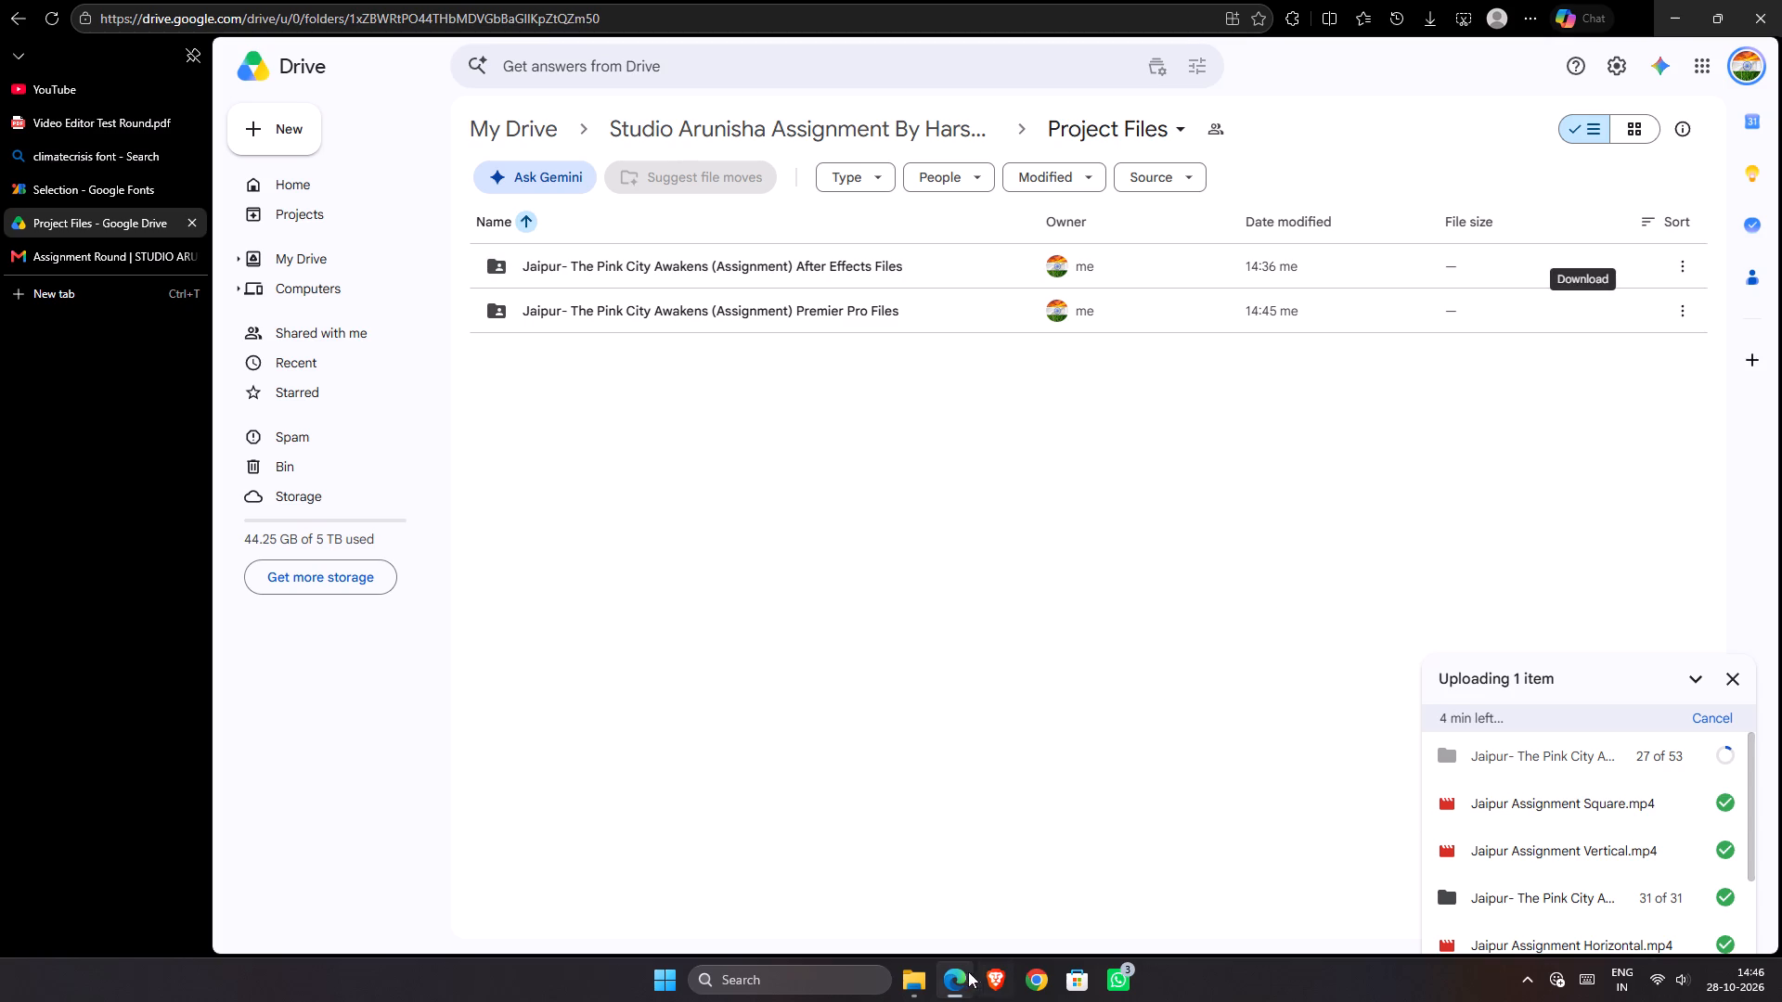
Review the closing part of Jaipur Assignment Square.mp4 from the new project folder in VLC media player, up to the Jaipur title scene.
left_click(925, 974)
double_click(923, 353)
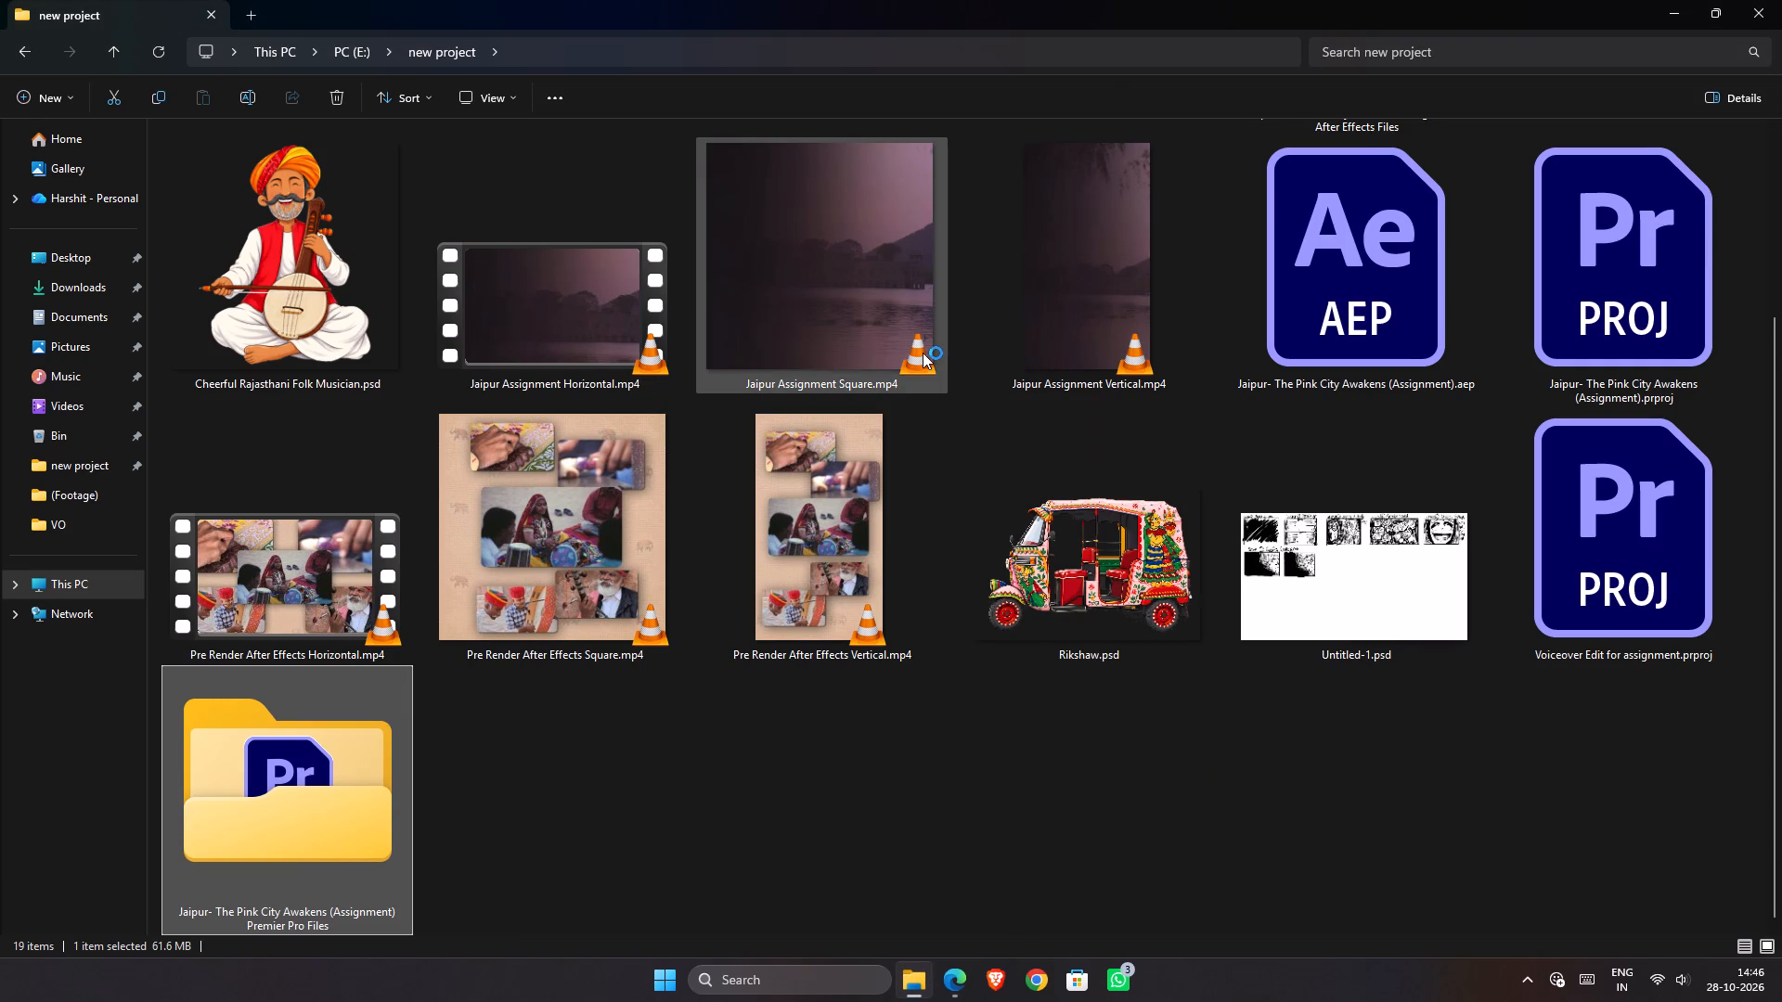
left_click_drag(1132, 919, 1252, 925)
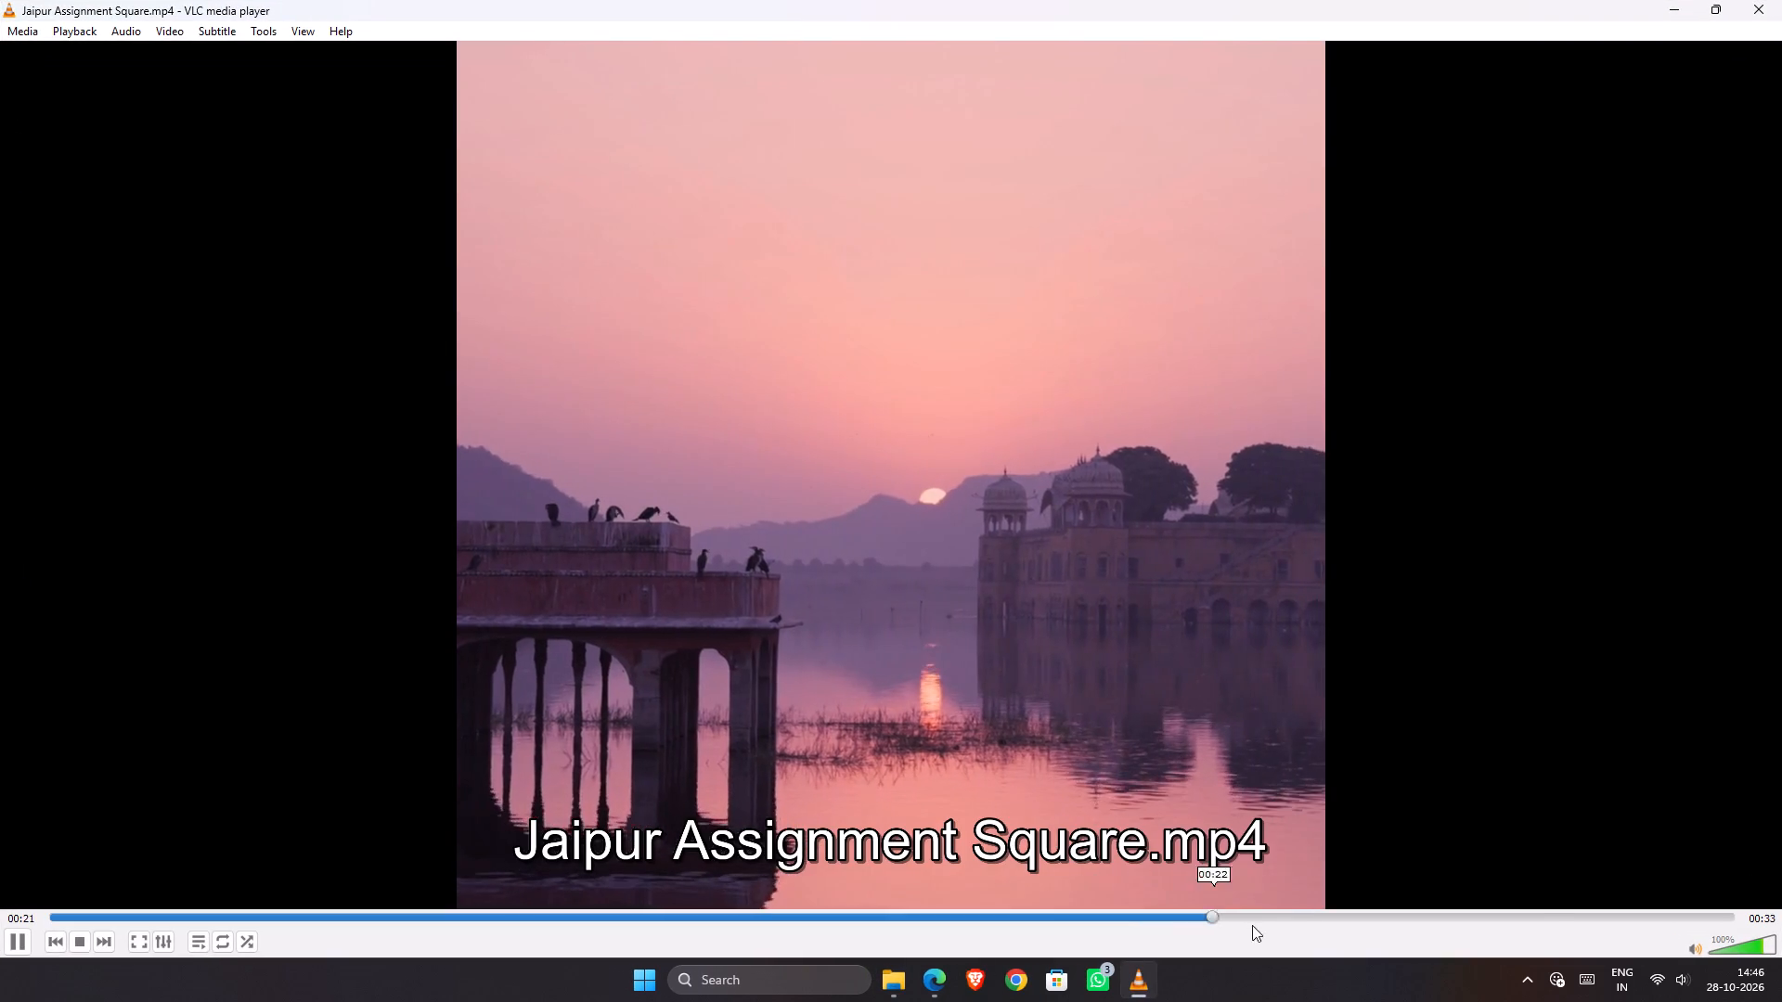
left_click_drag(1252, 925, 1555, 951)
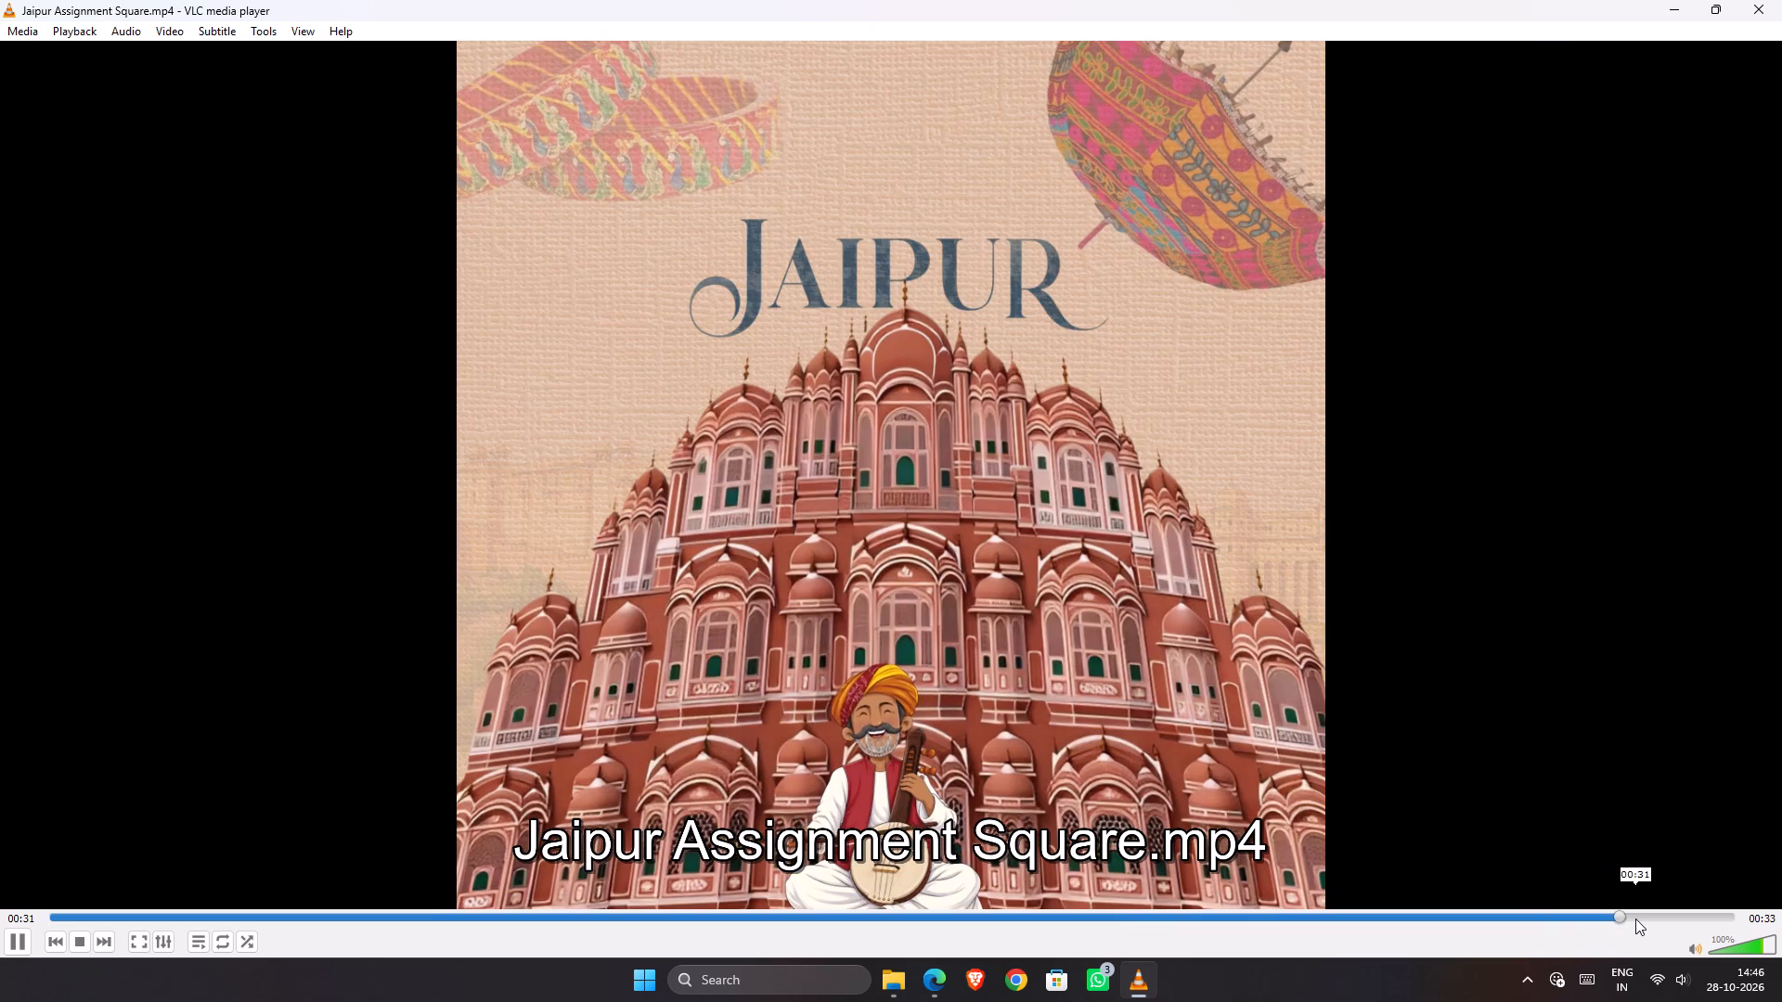
left_click(15, 943)
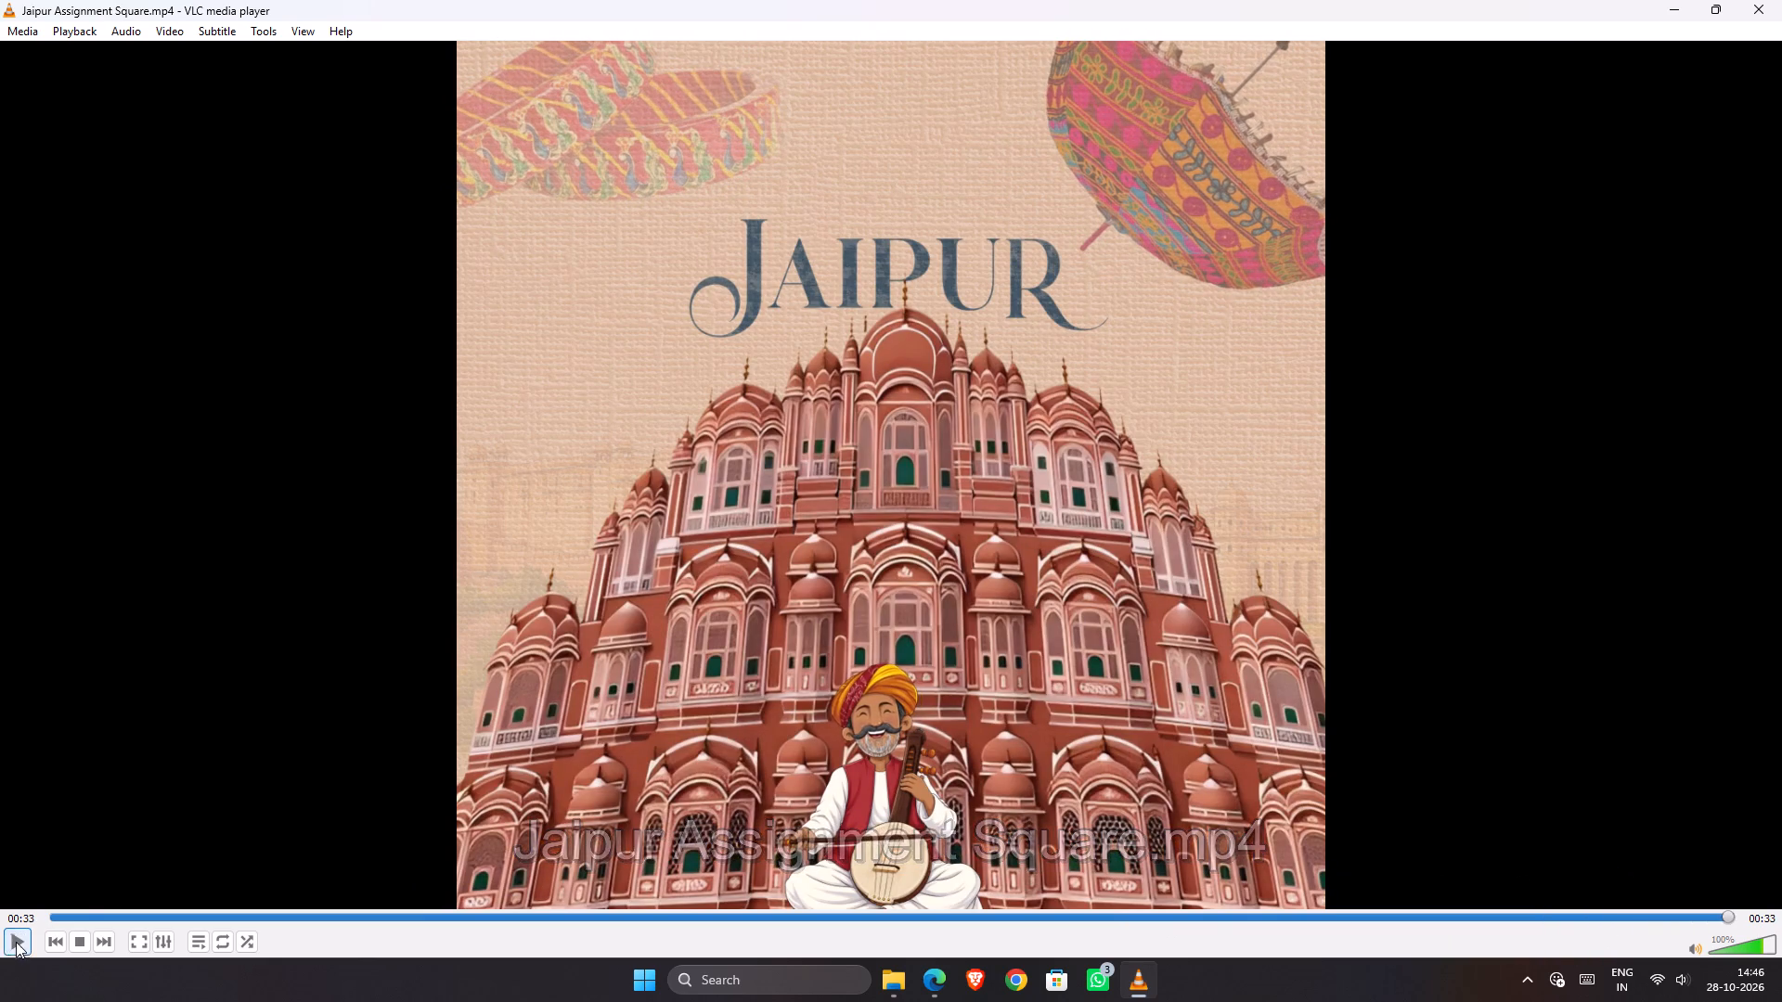
left_click(1781, 0)
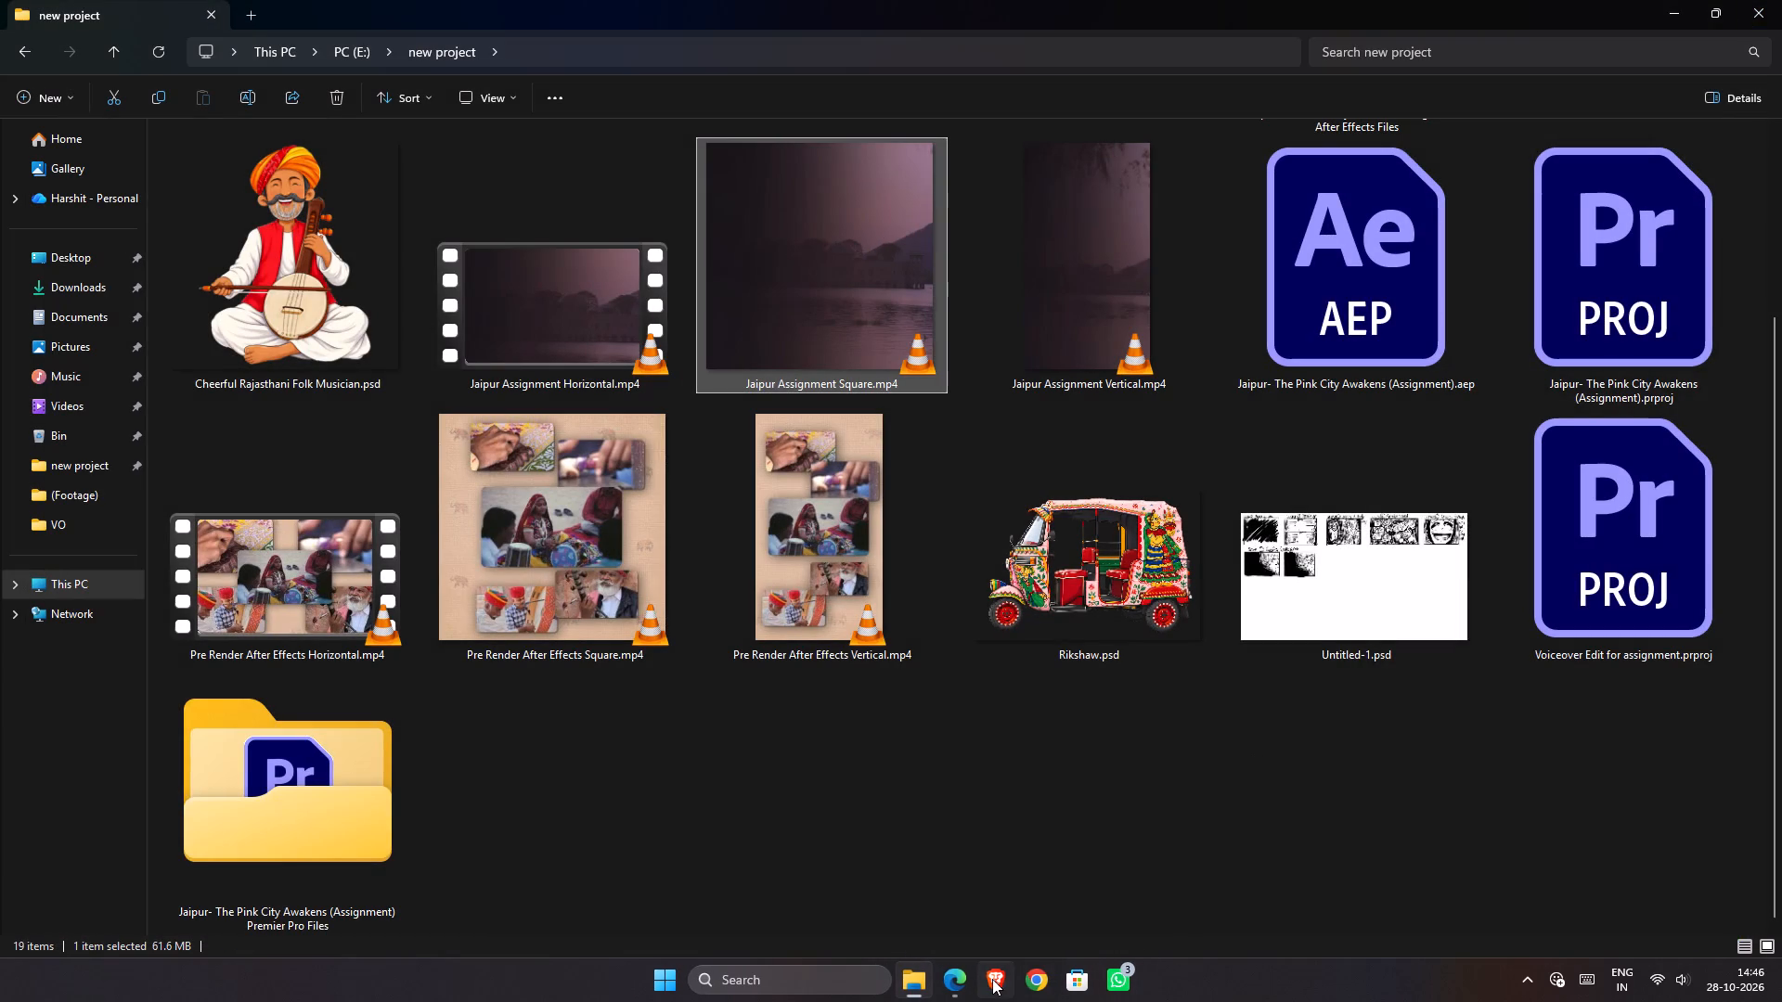
Return to the desktop and launch Adobe Premiere Pro 2025.
left_click(1781, 1001)
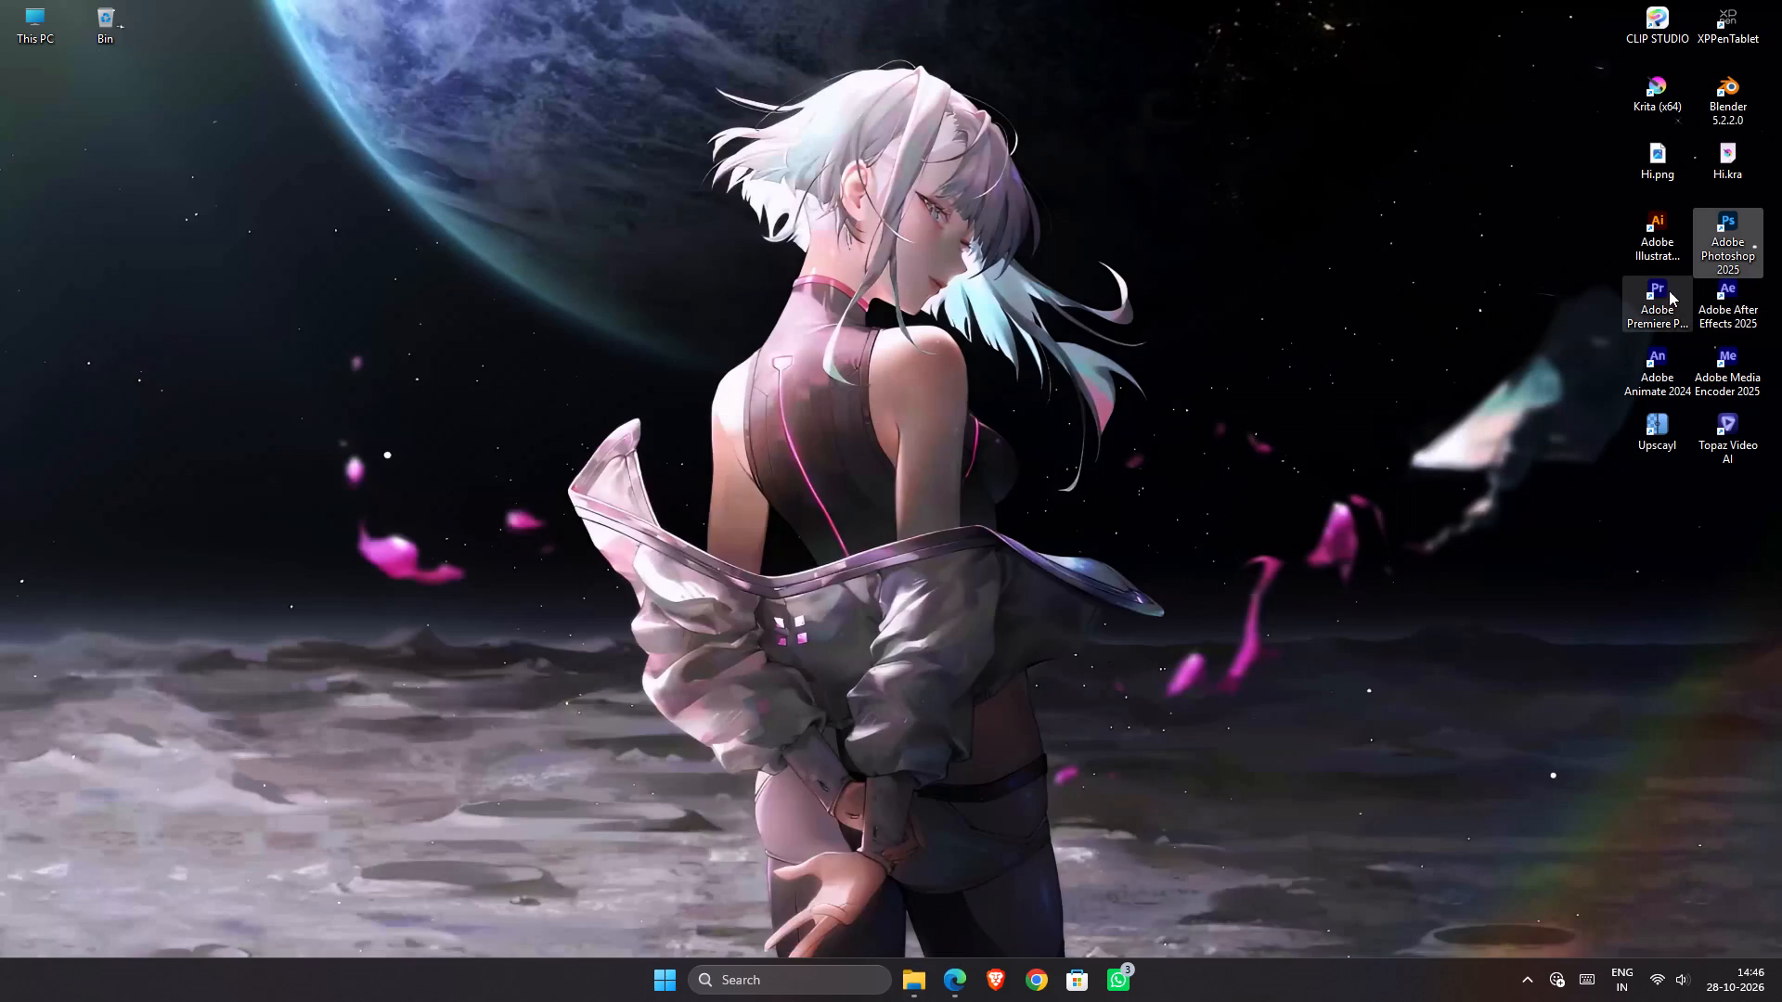
double_click(1663, 293)
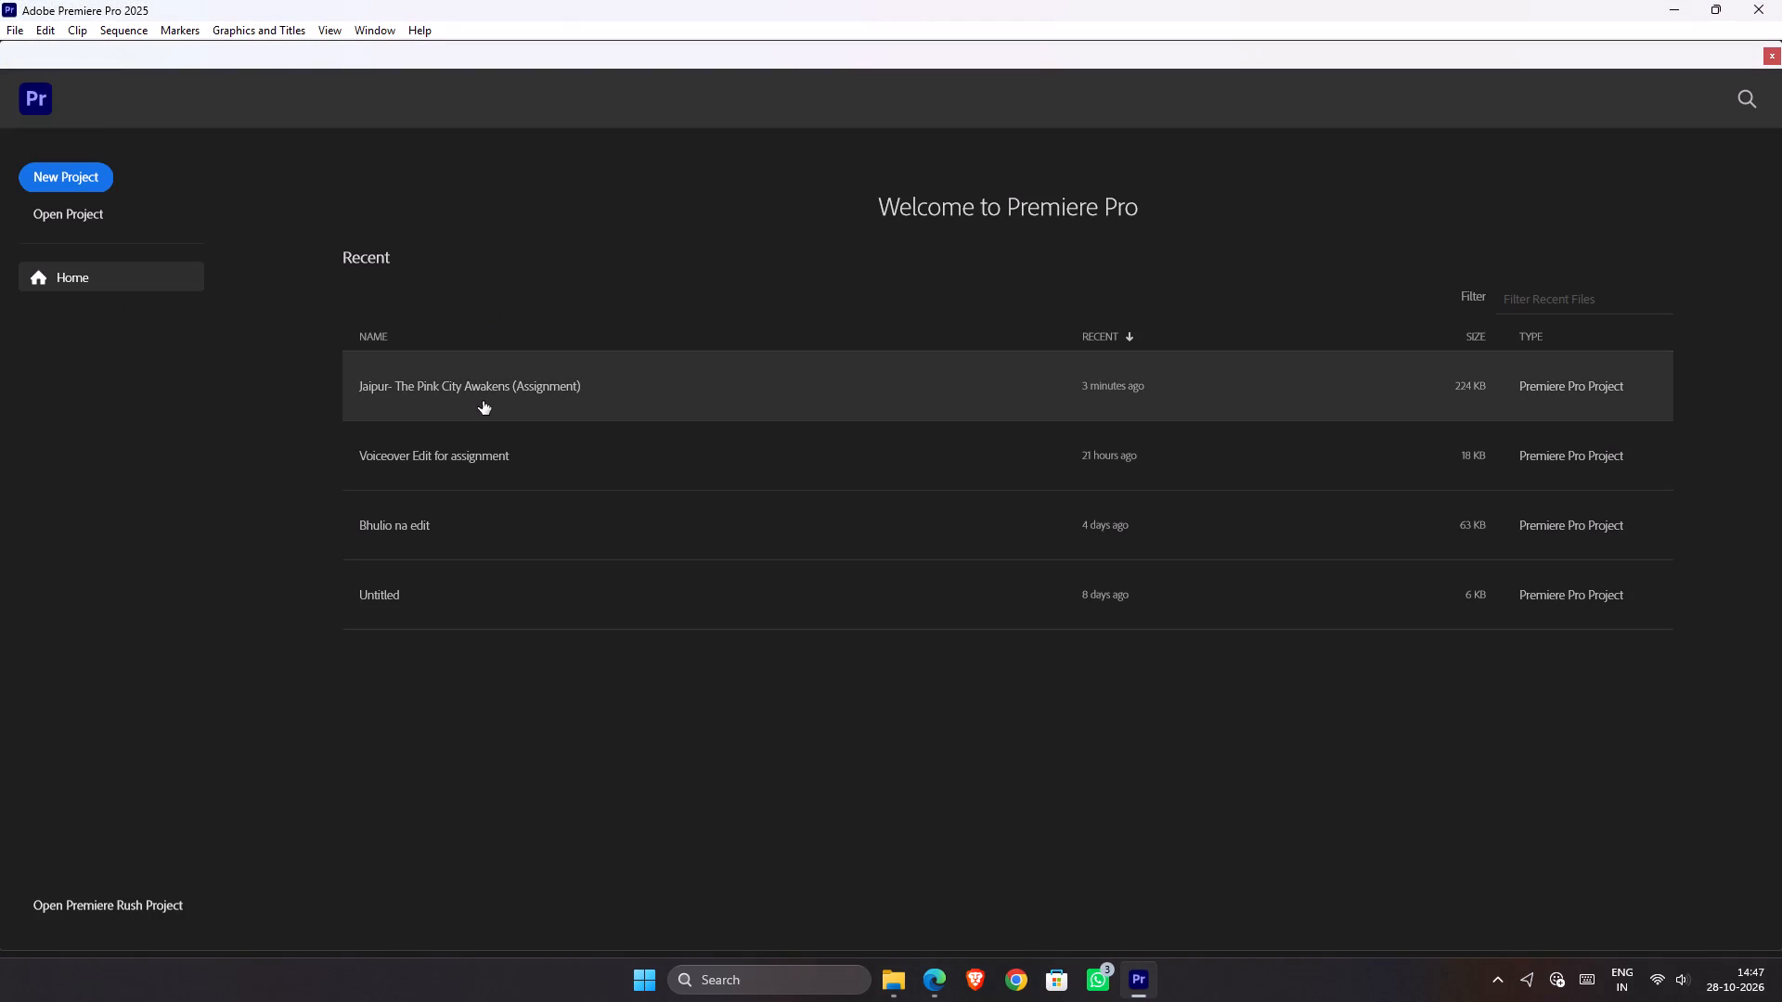
Open the recent project "Jaipur- The Pink City Awakens (Assignment)".
left_click(483, 401)
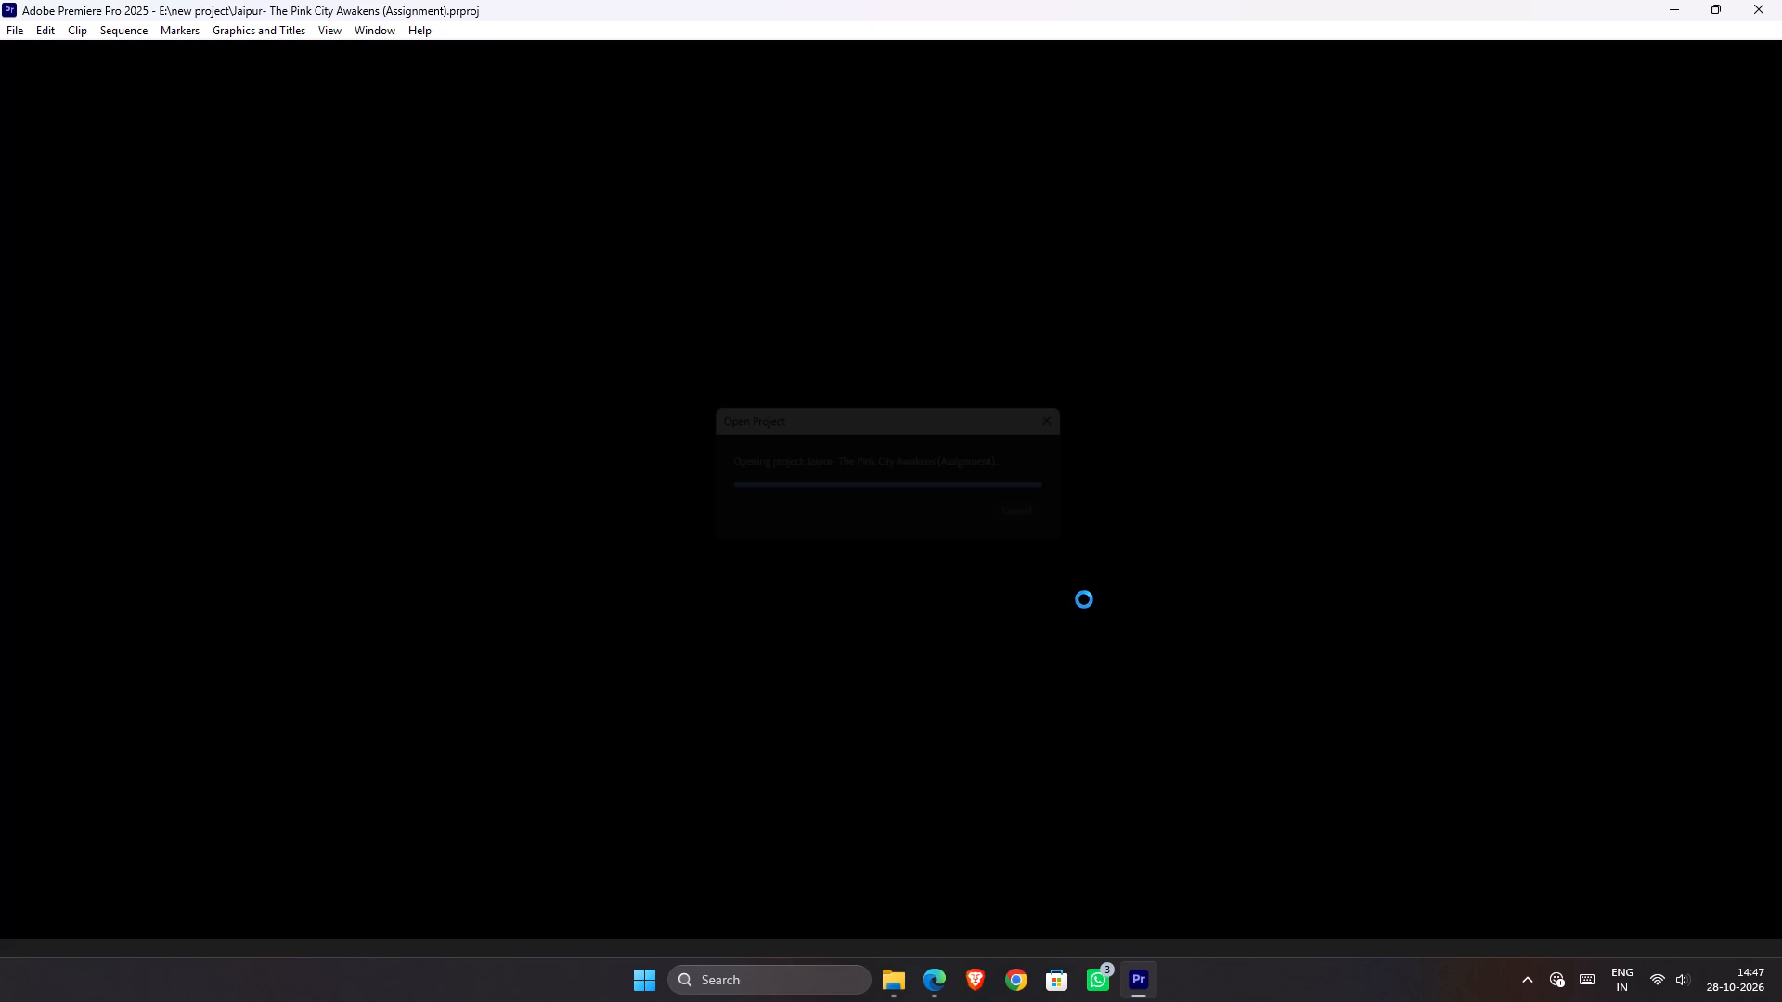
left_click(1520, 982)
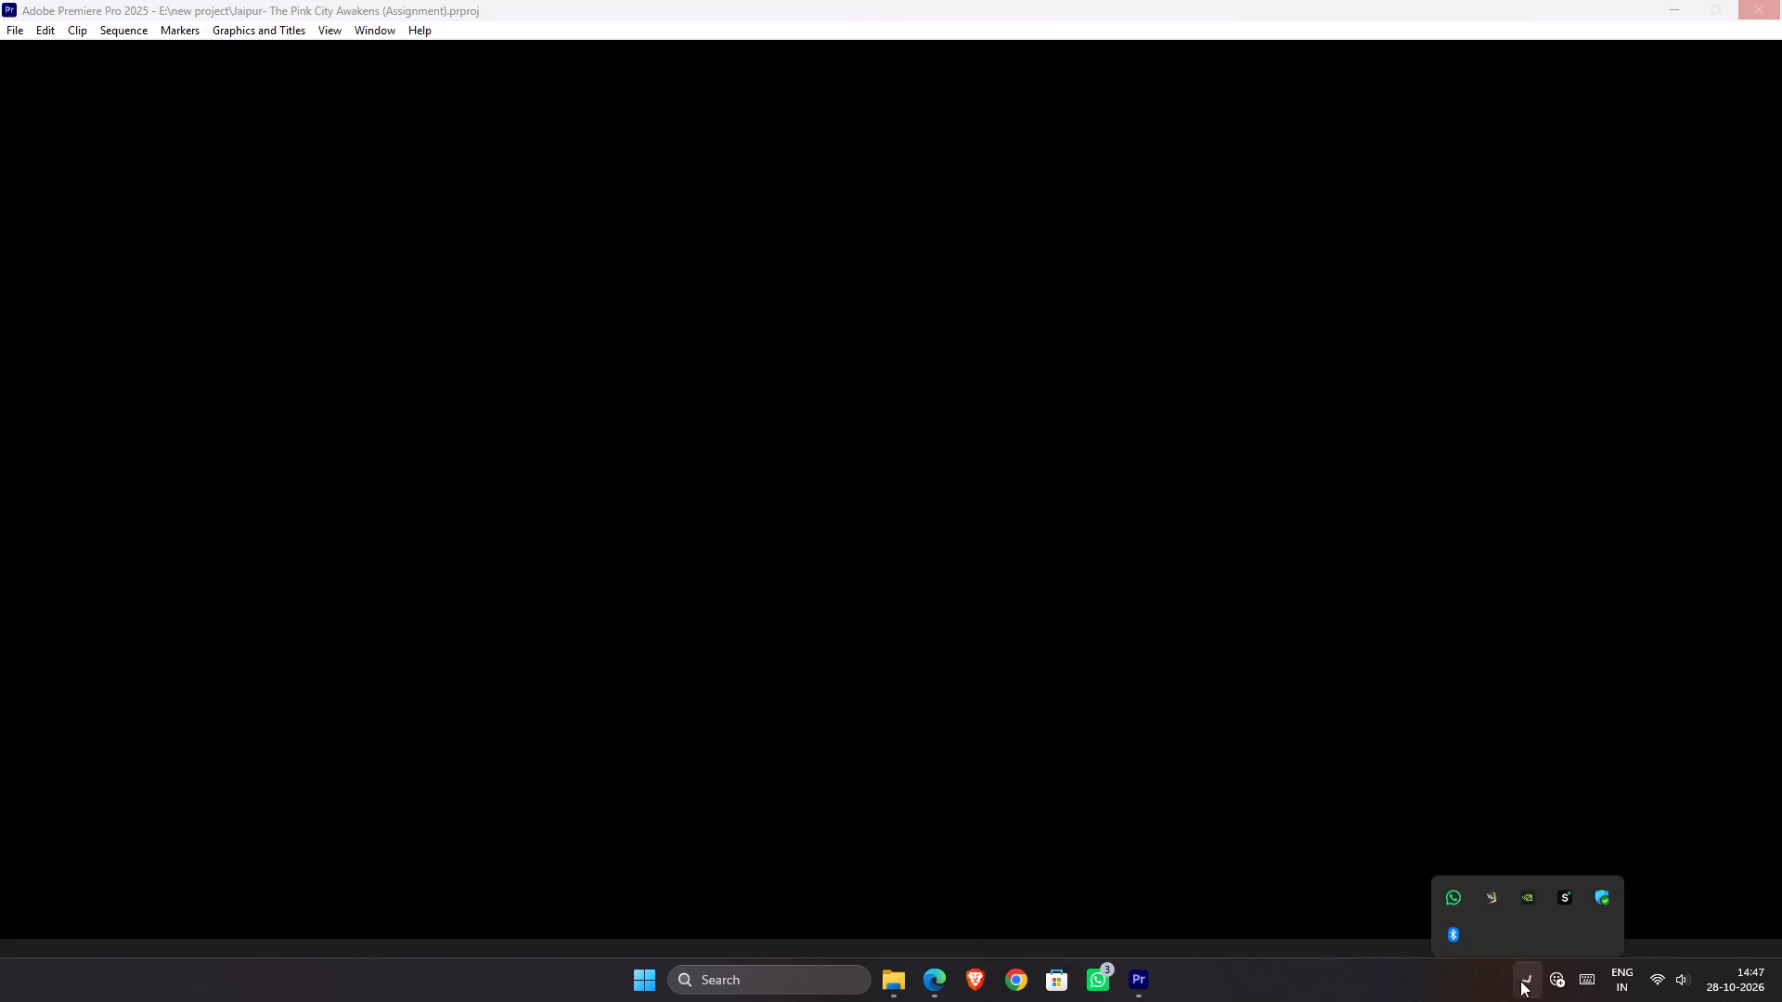
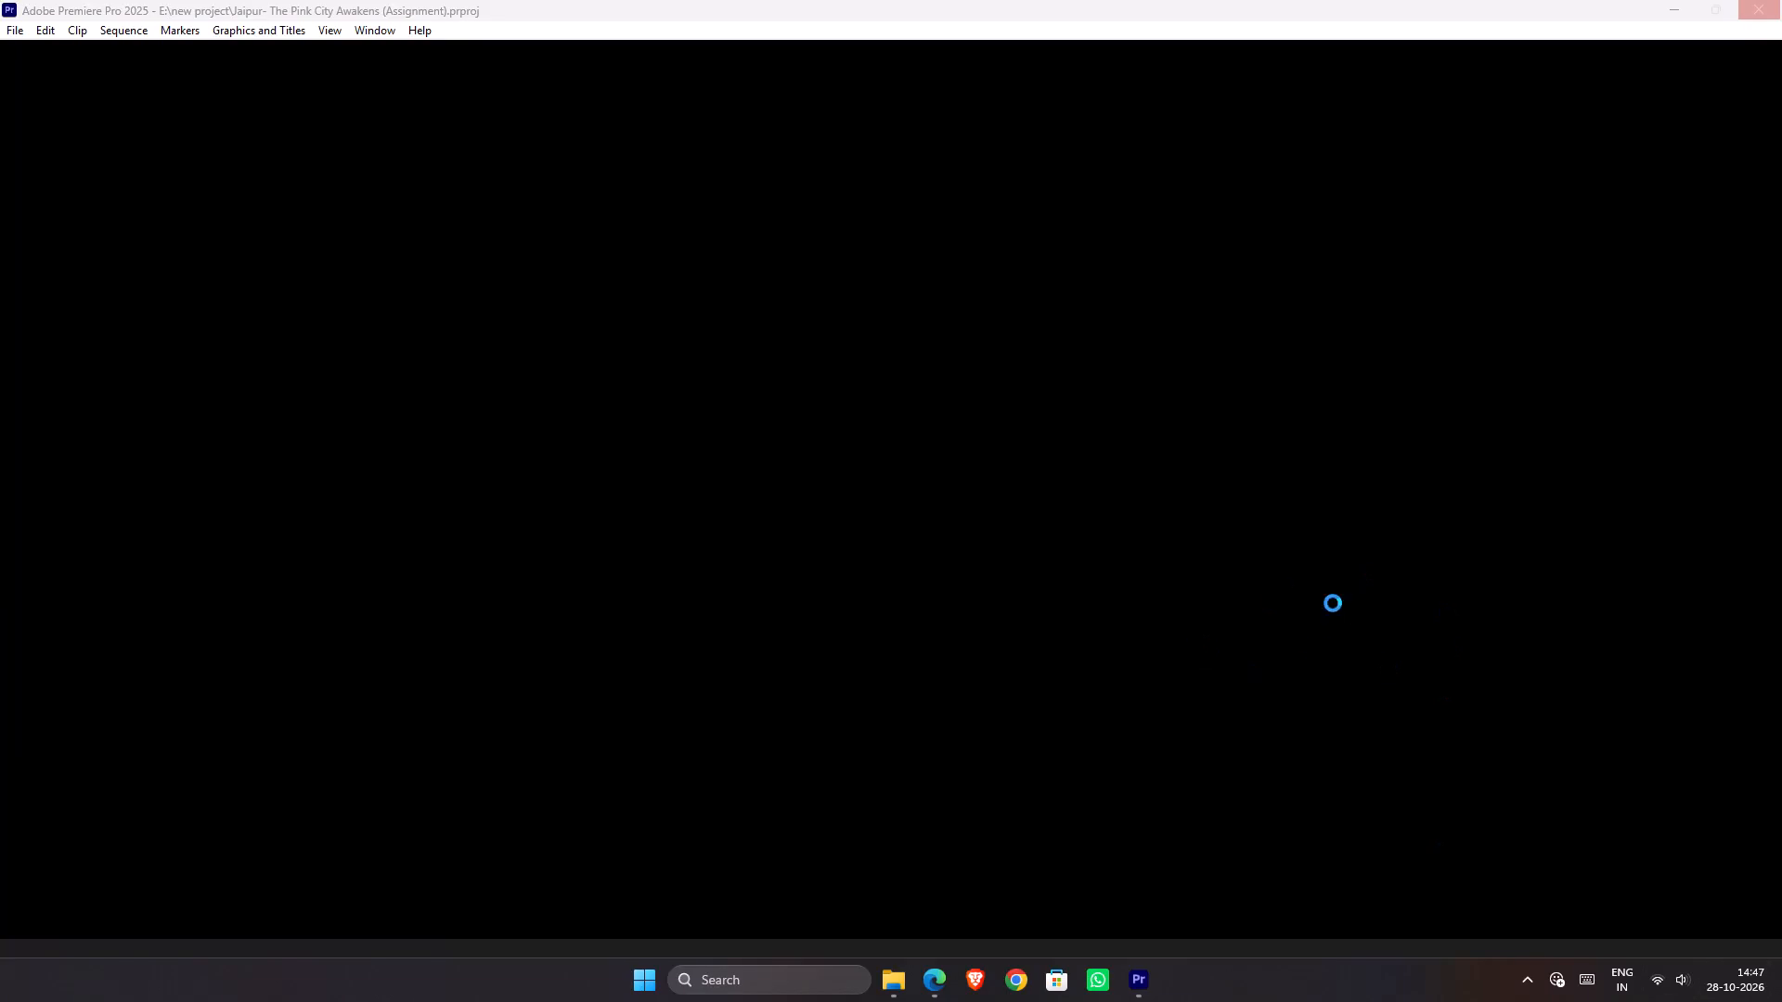
Check the Premier Pro Files folder's upload progress on Google Drive in Microsoft Edge and return to Premiere Pro.
left_click(947, 978)
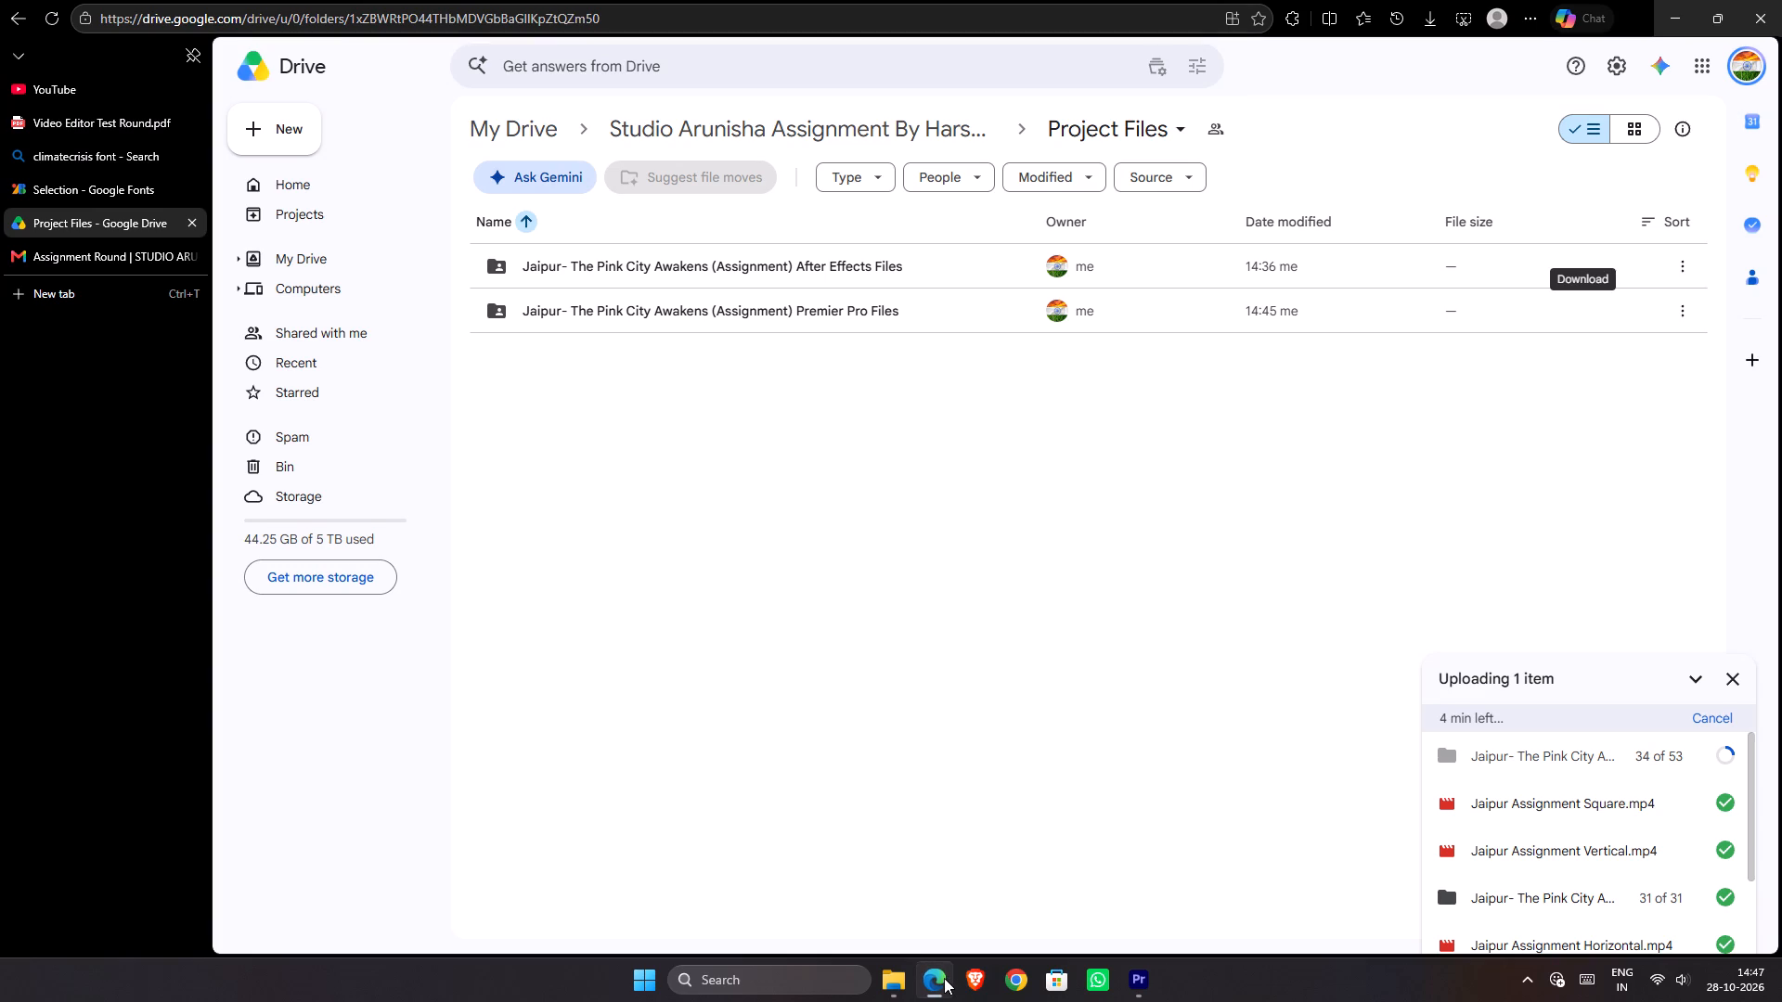
left_click(944, 978)
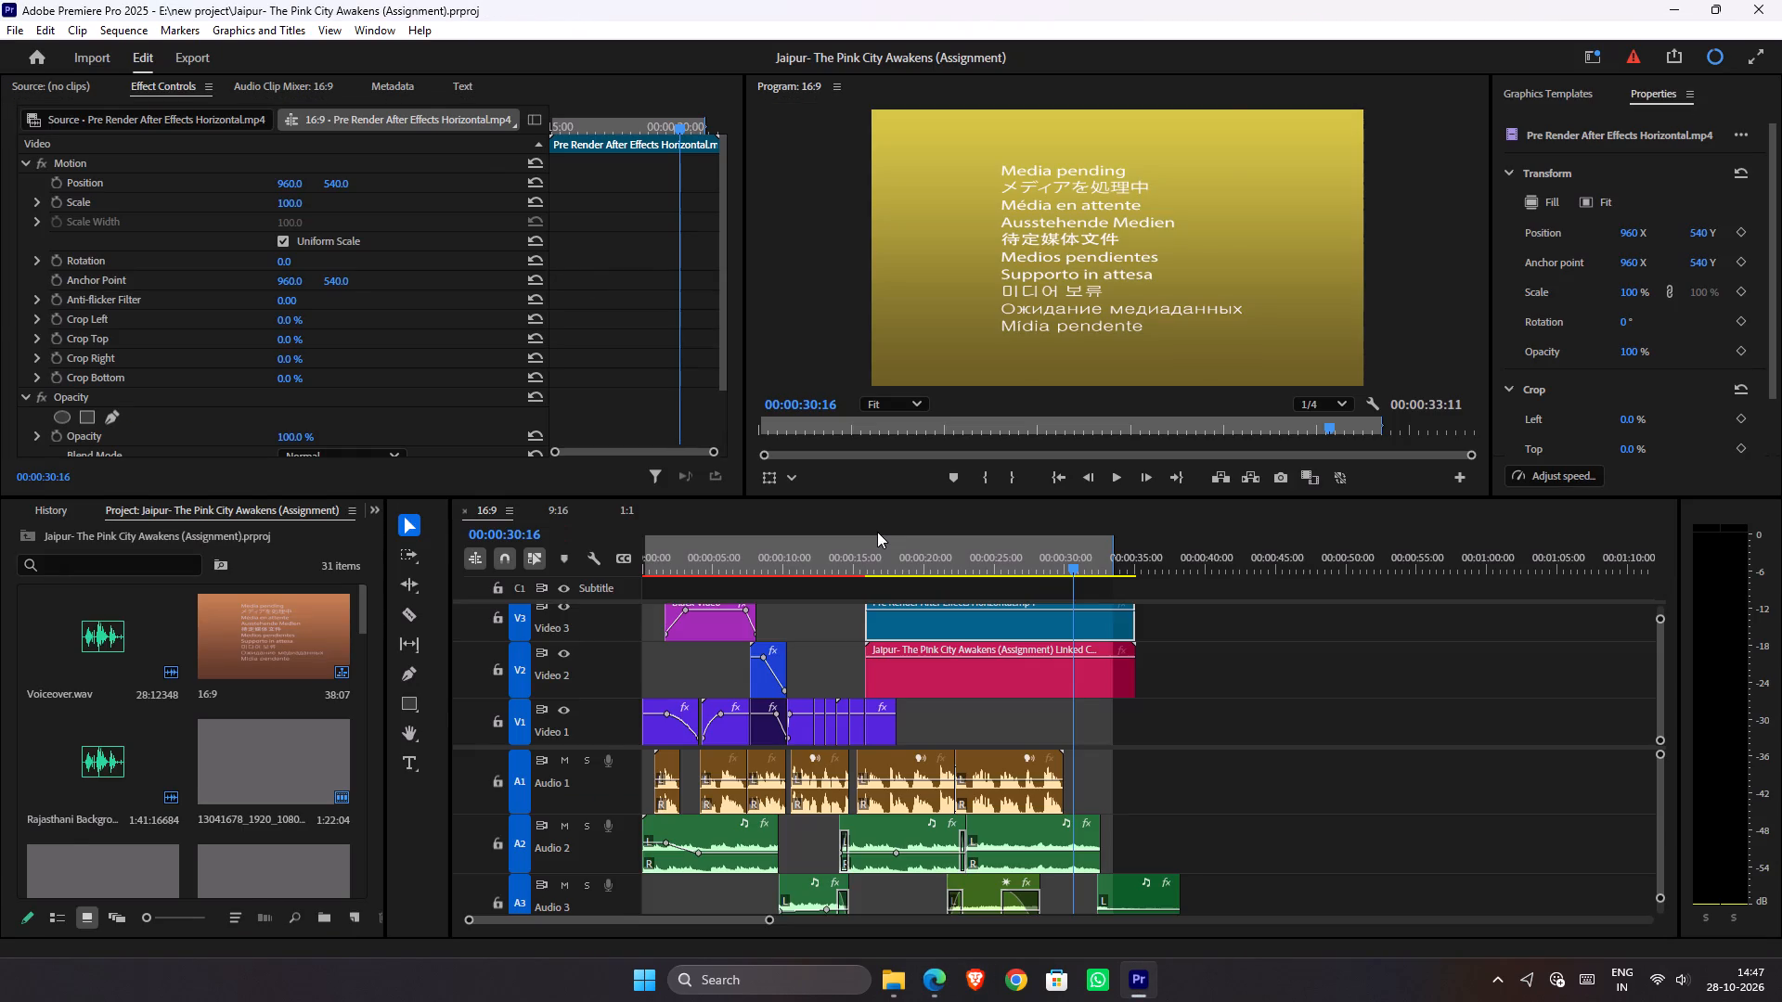
In the 1:1 sequence, split the Pre Render After Effects Square.mp4 clip at 00:00:30:05 and delete the portion after the cut.
left_click(940, 623)
left_click(639, 510)
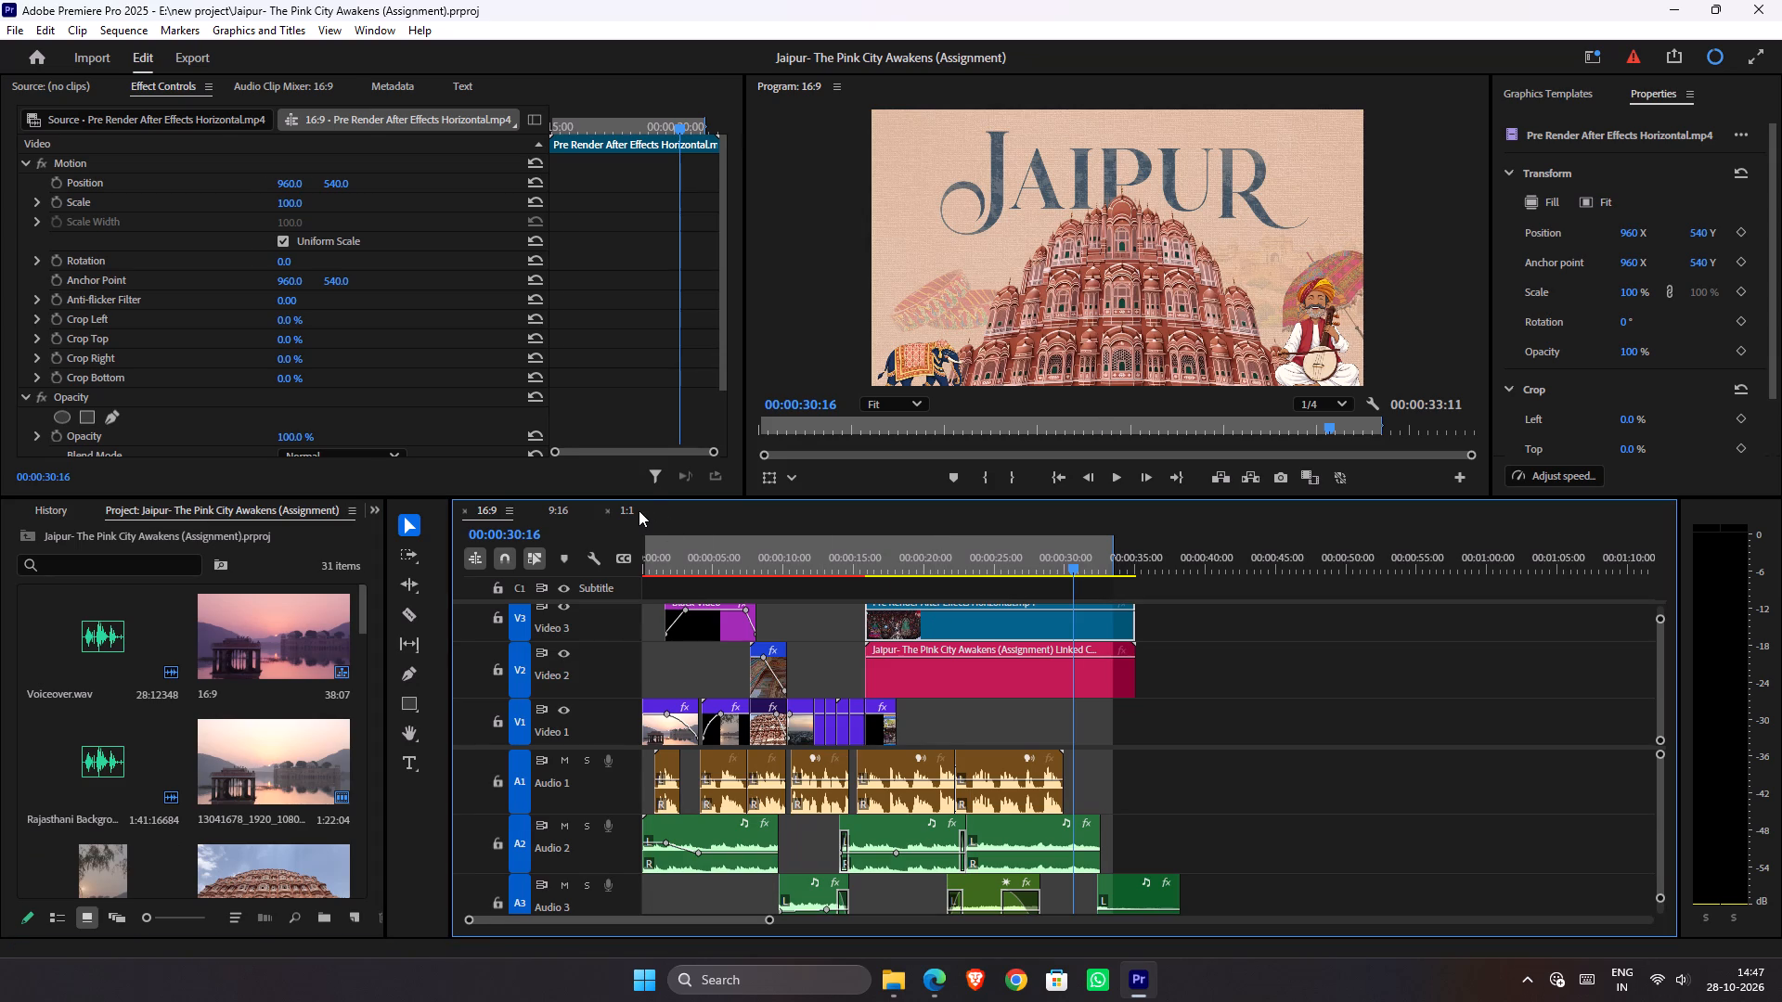
left_click_drag(1053, 567, 1056, 566)
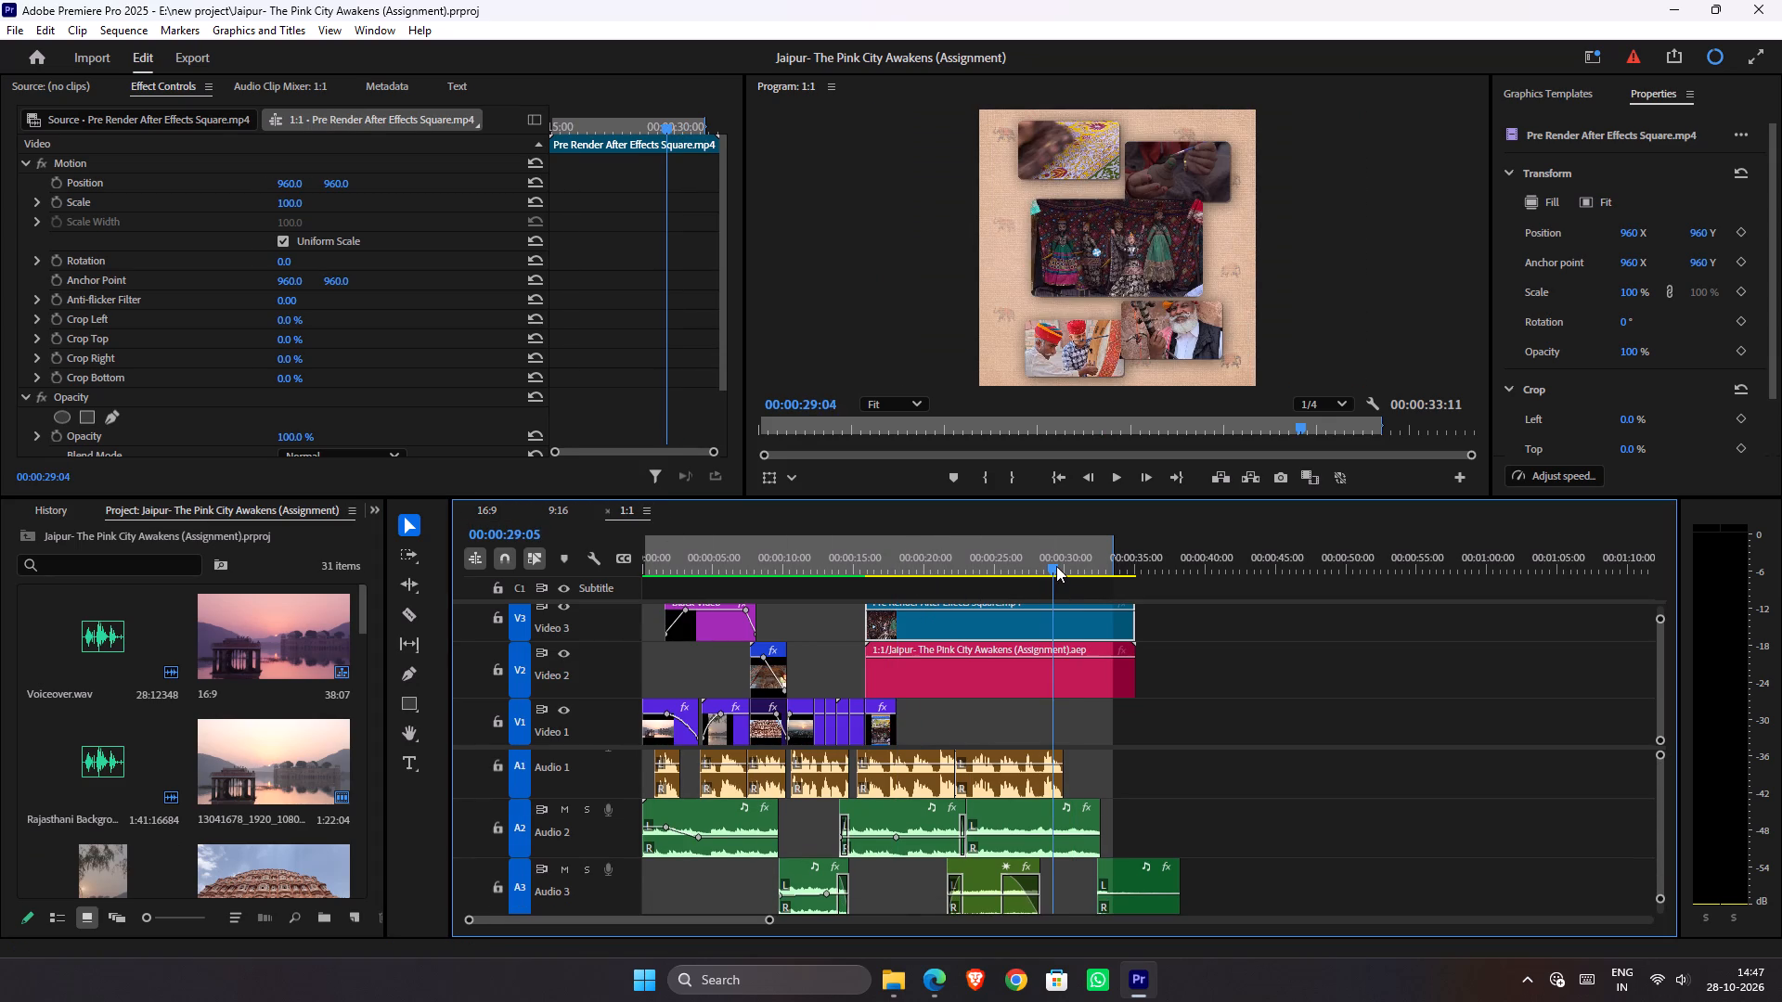
left_click_drag(1056, 566, 1062, 567)
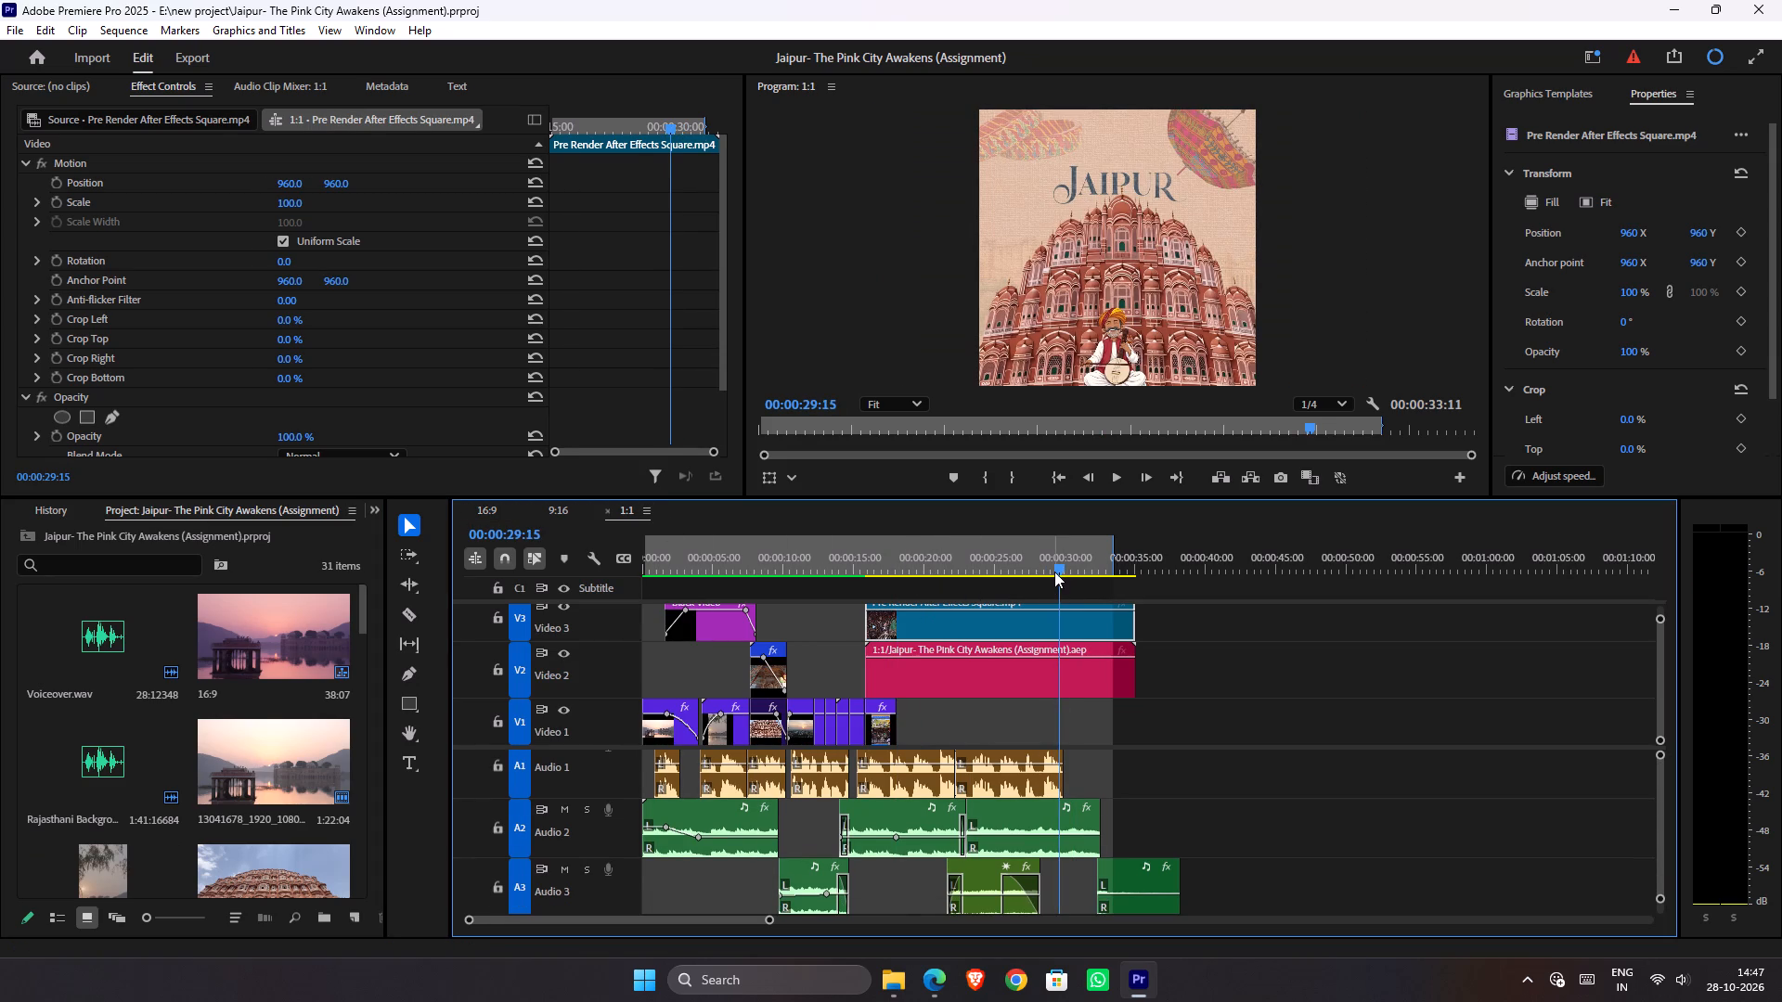
left_click_drag(1054, 572, 1039, 592)
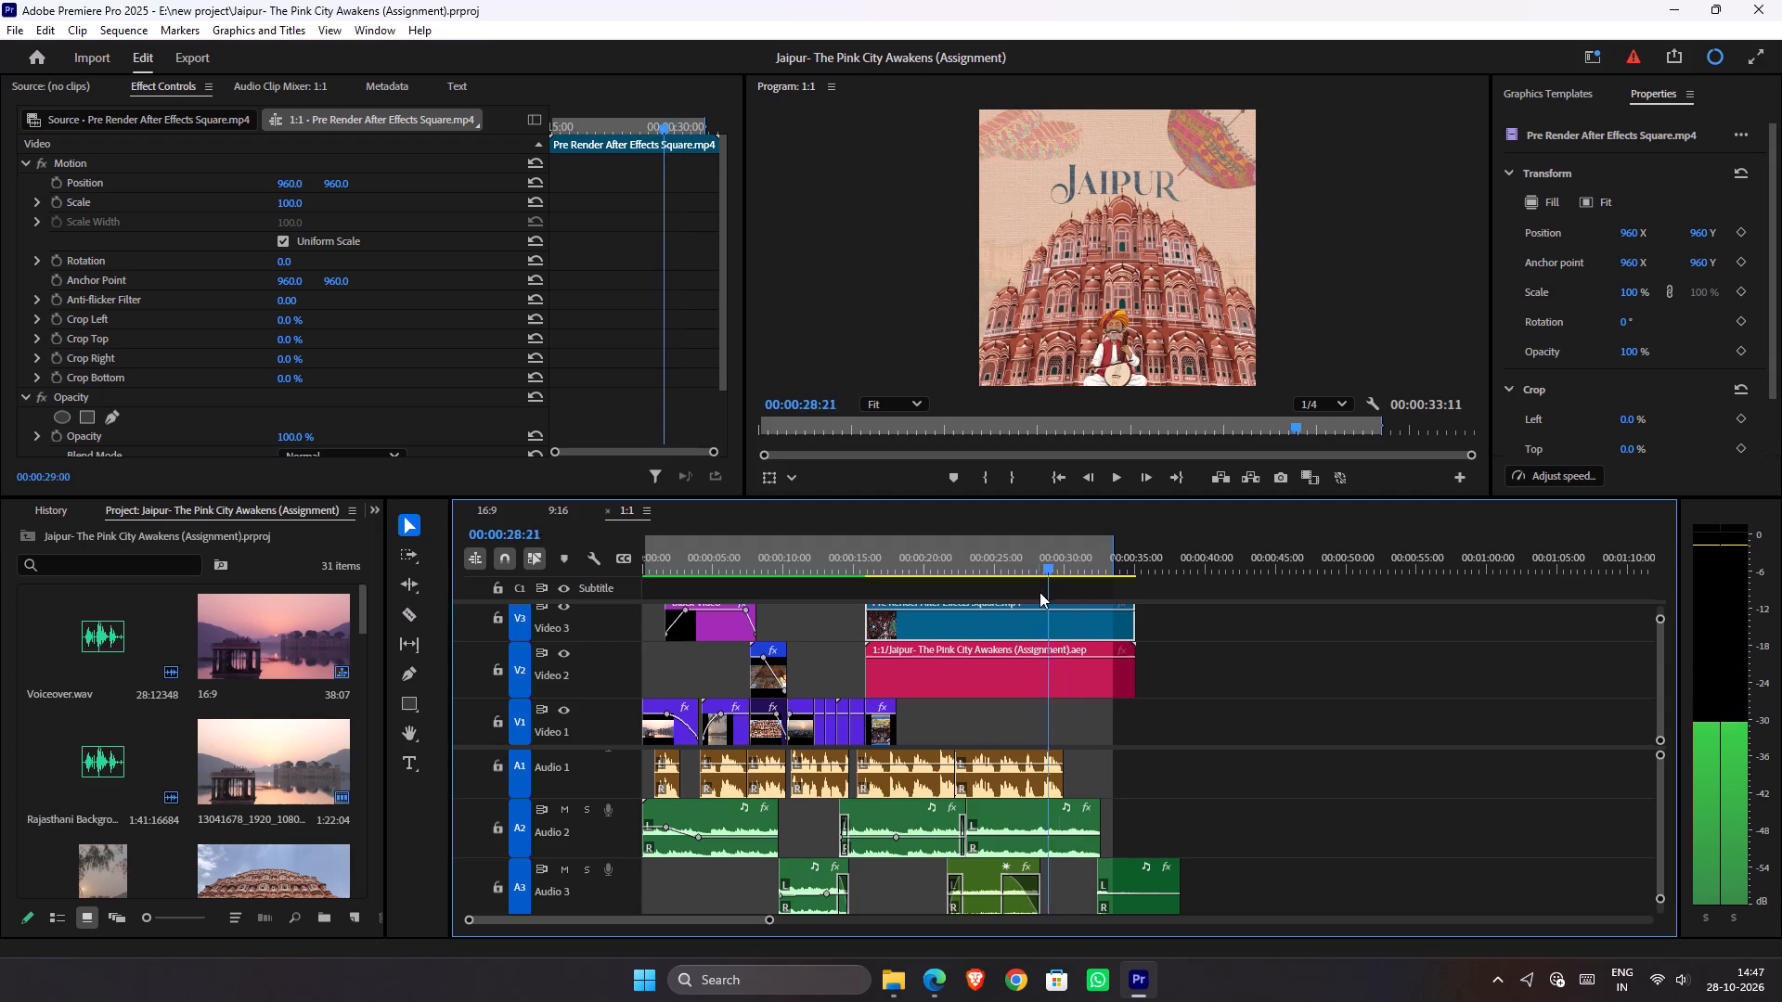
left_click_drag(1039, 592, 1063, 598)
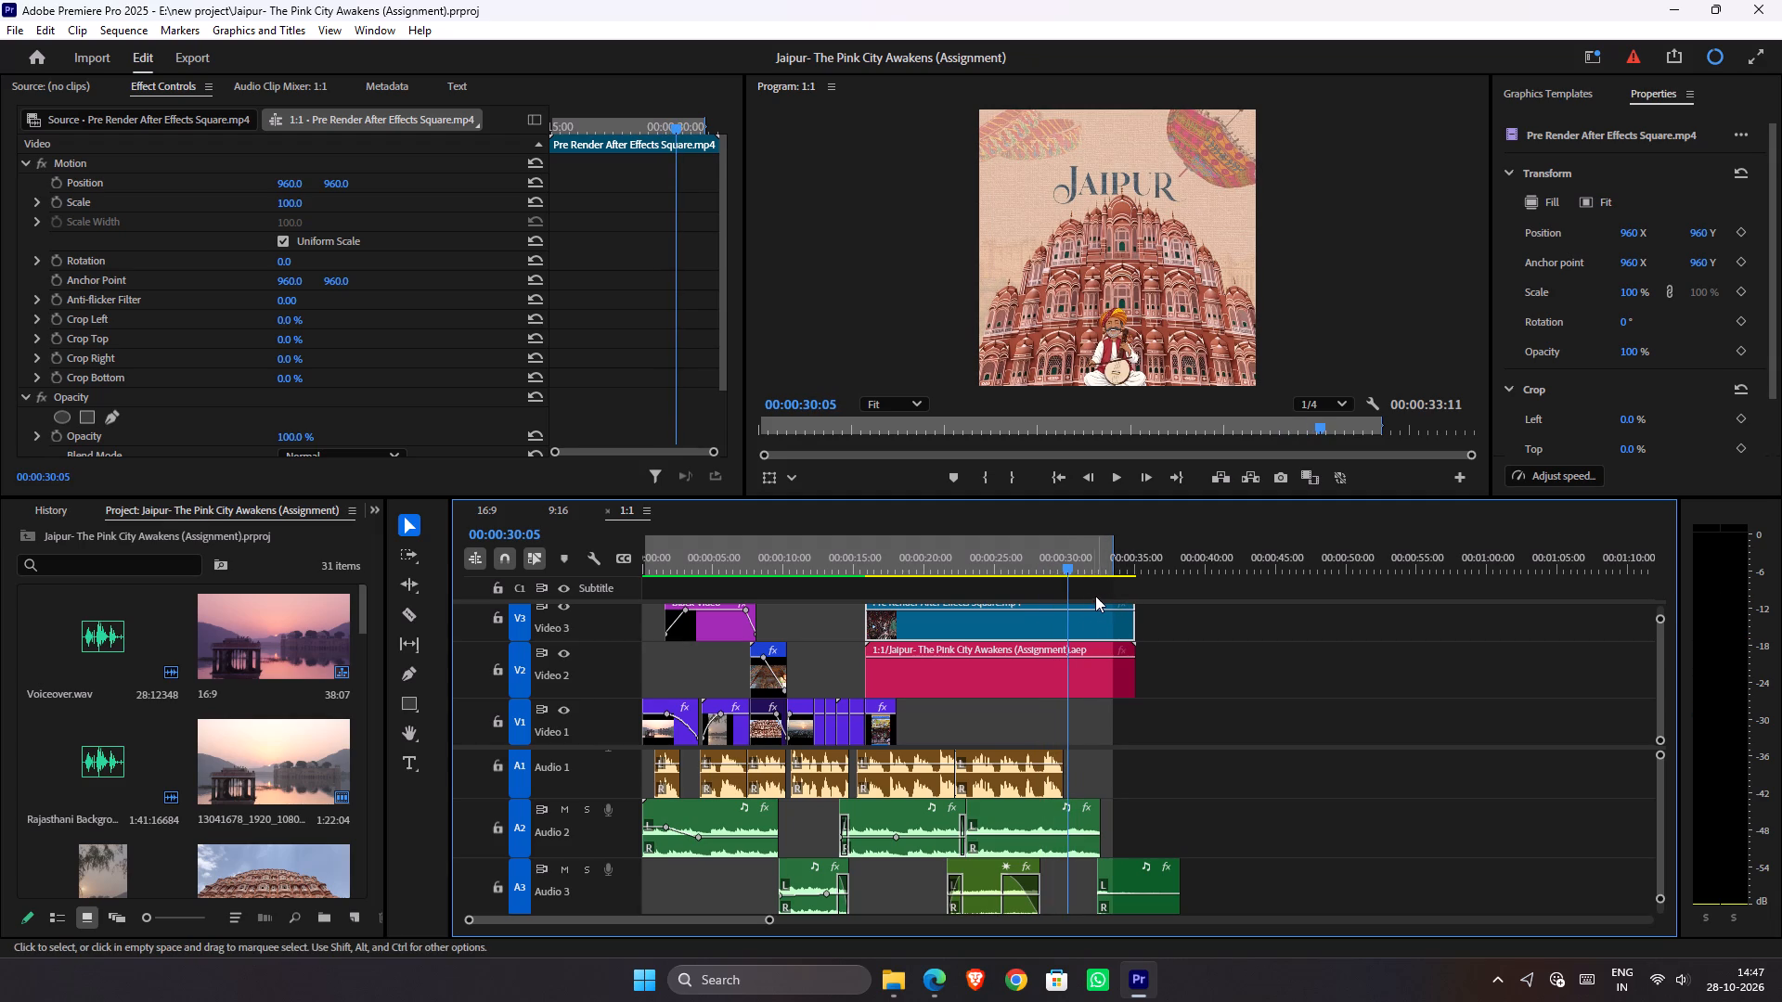
key("ctrl+k")
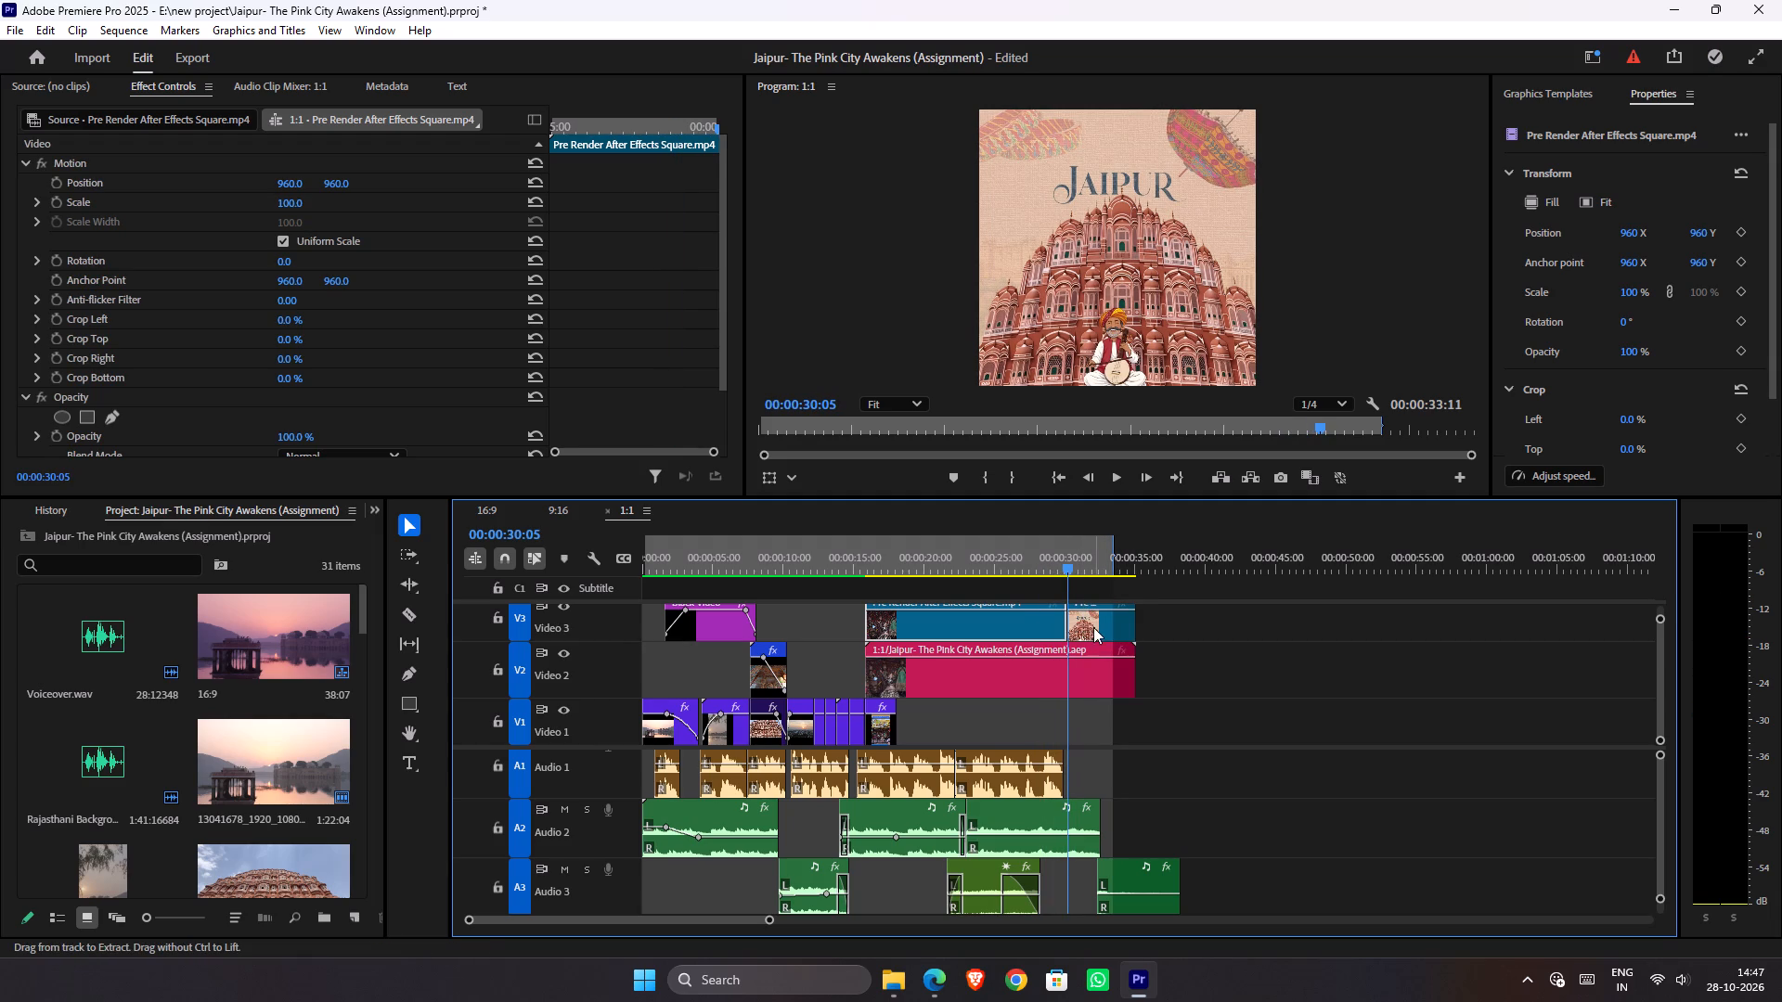
left_click(1093, 627)
key("Delete")
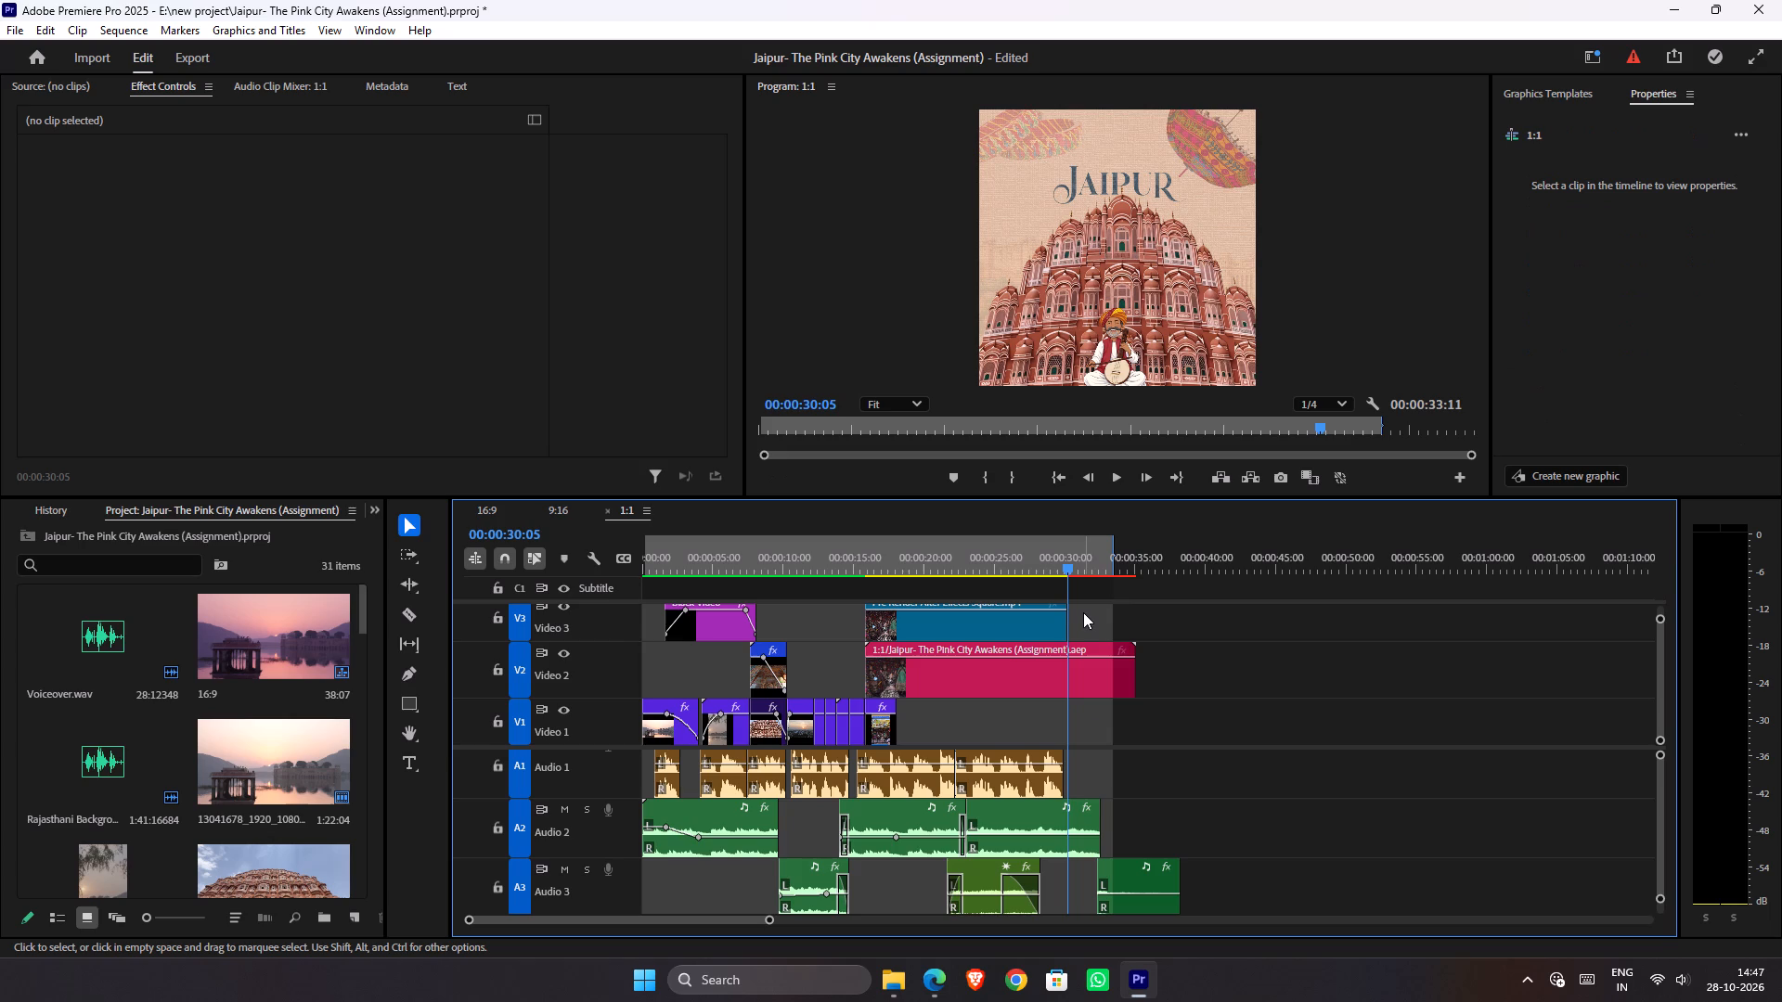
Export the 1:1 sequence to the new project folder as Jaipur Assignment Square.mp4, overwriting the existing file.
key("ctrl+m")
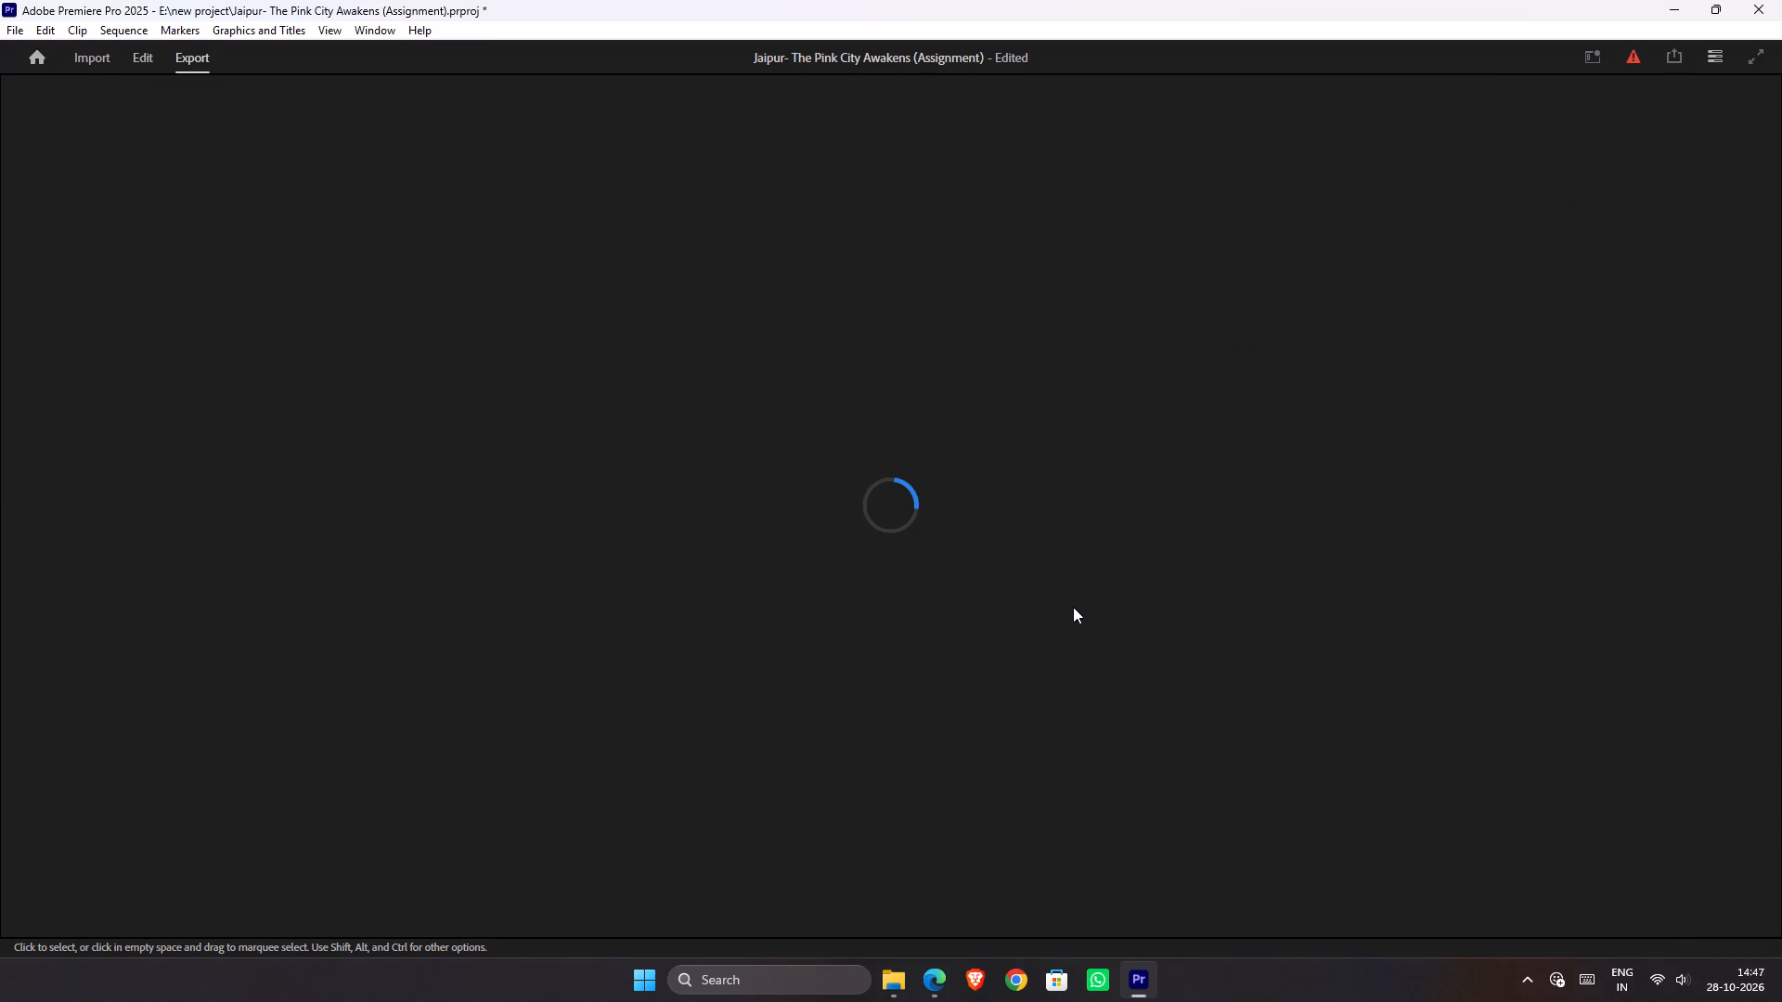
key("ctrl+s")
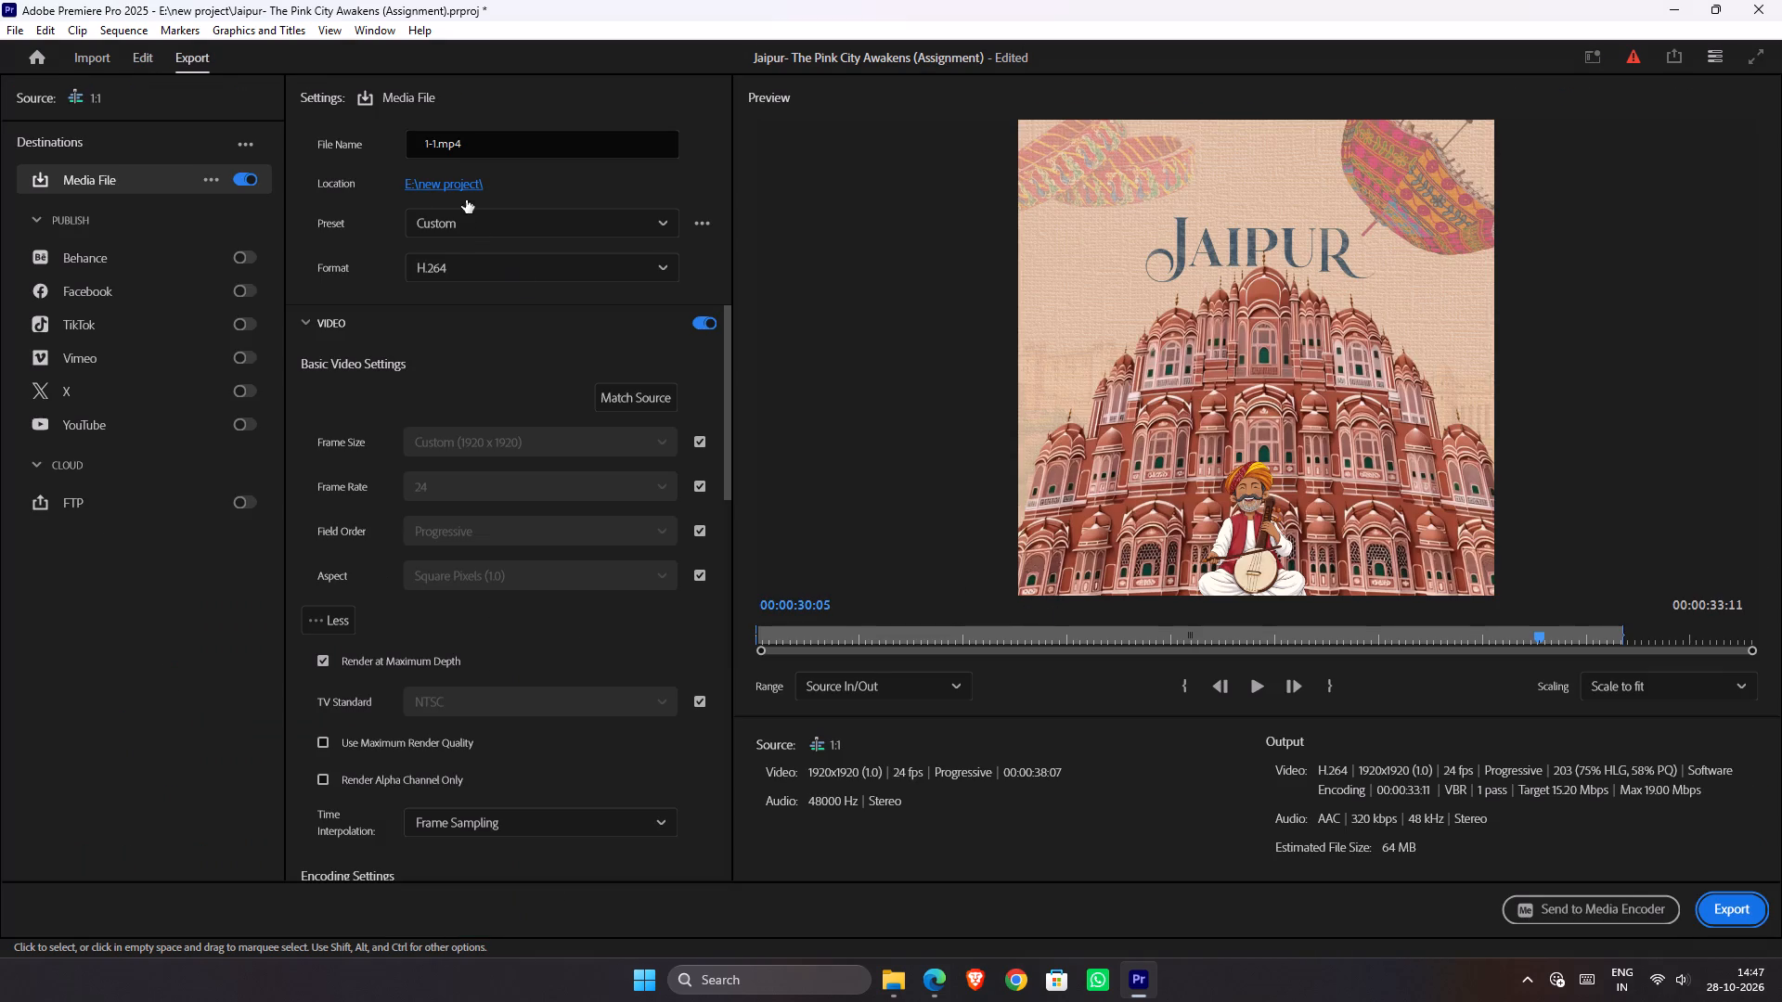
left_click(467, 179)
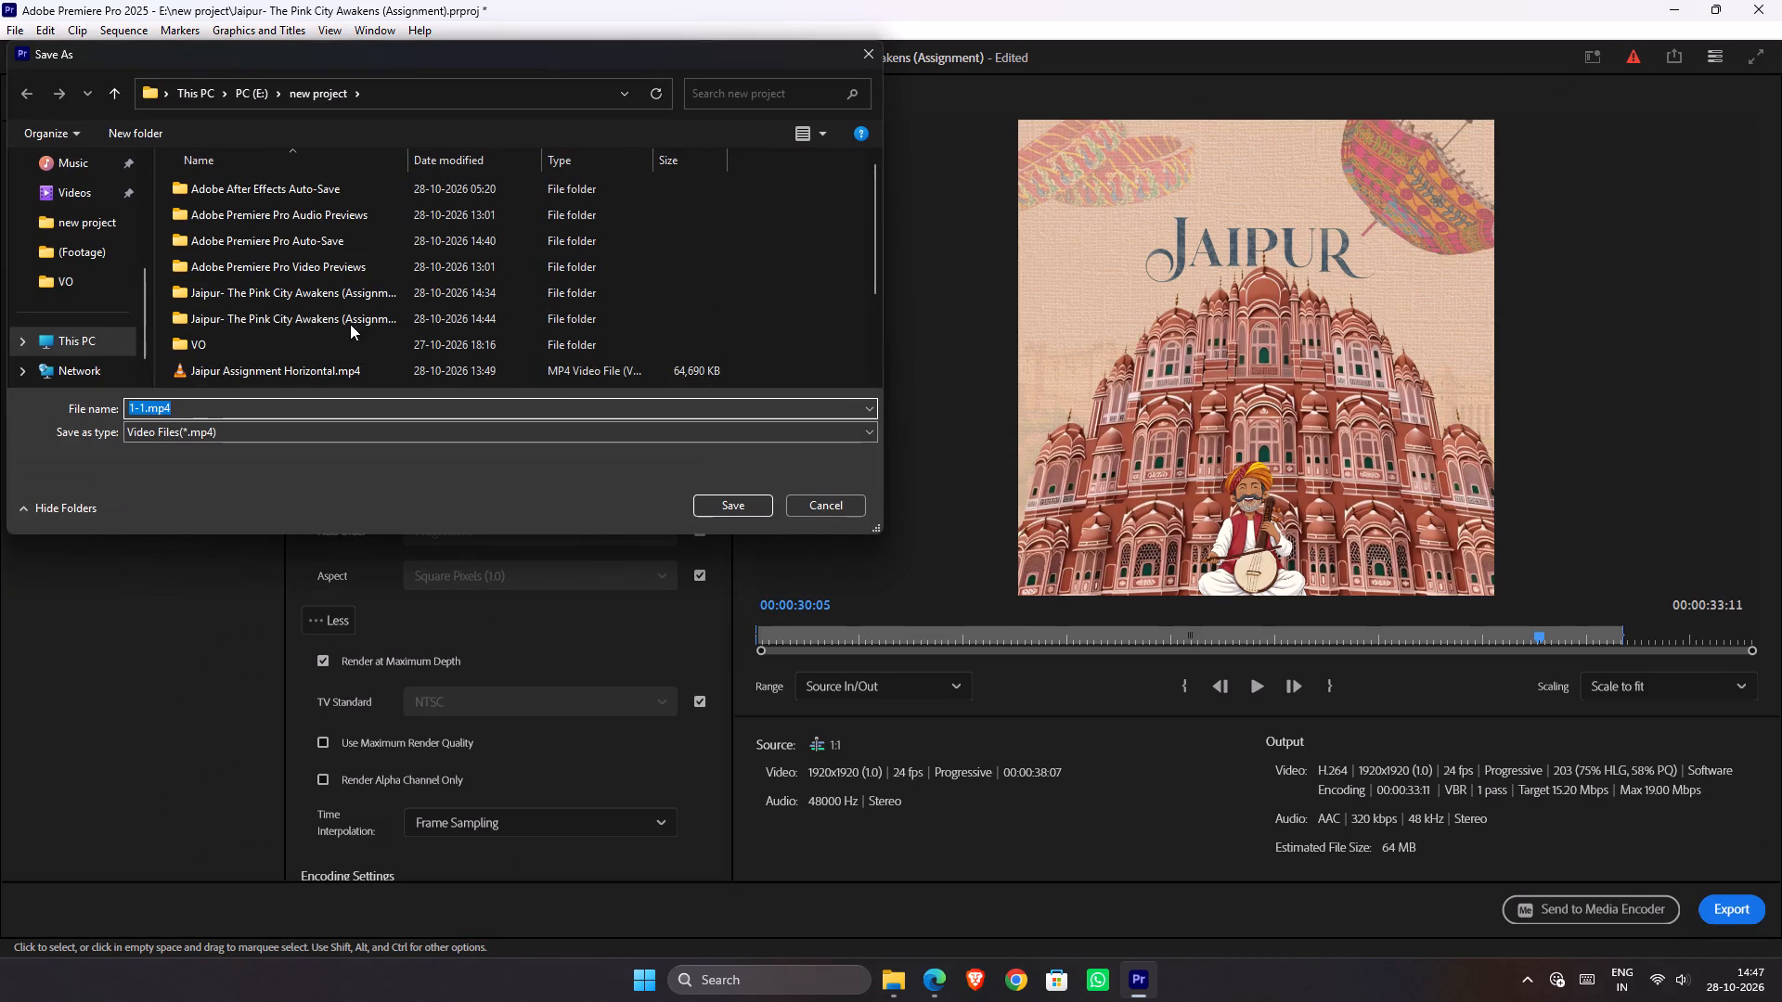
scroll(316, 370, "down", 1)
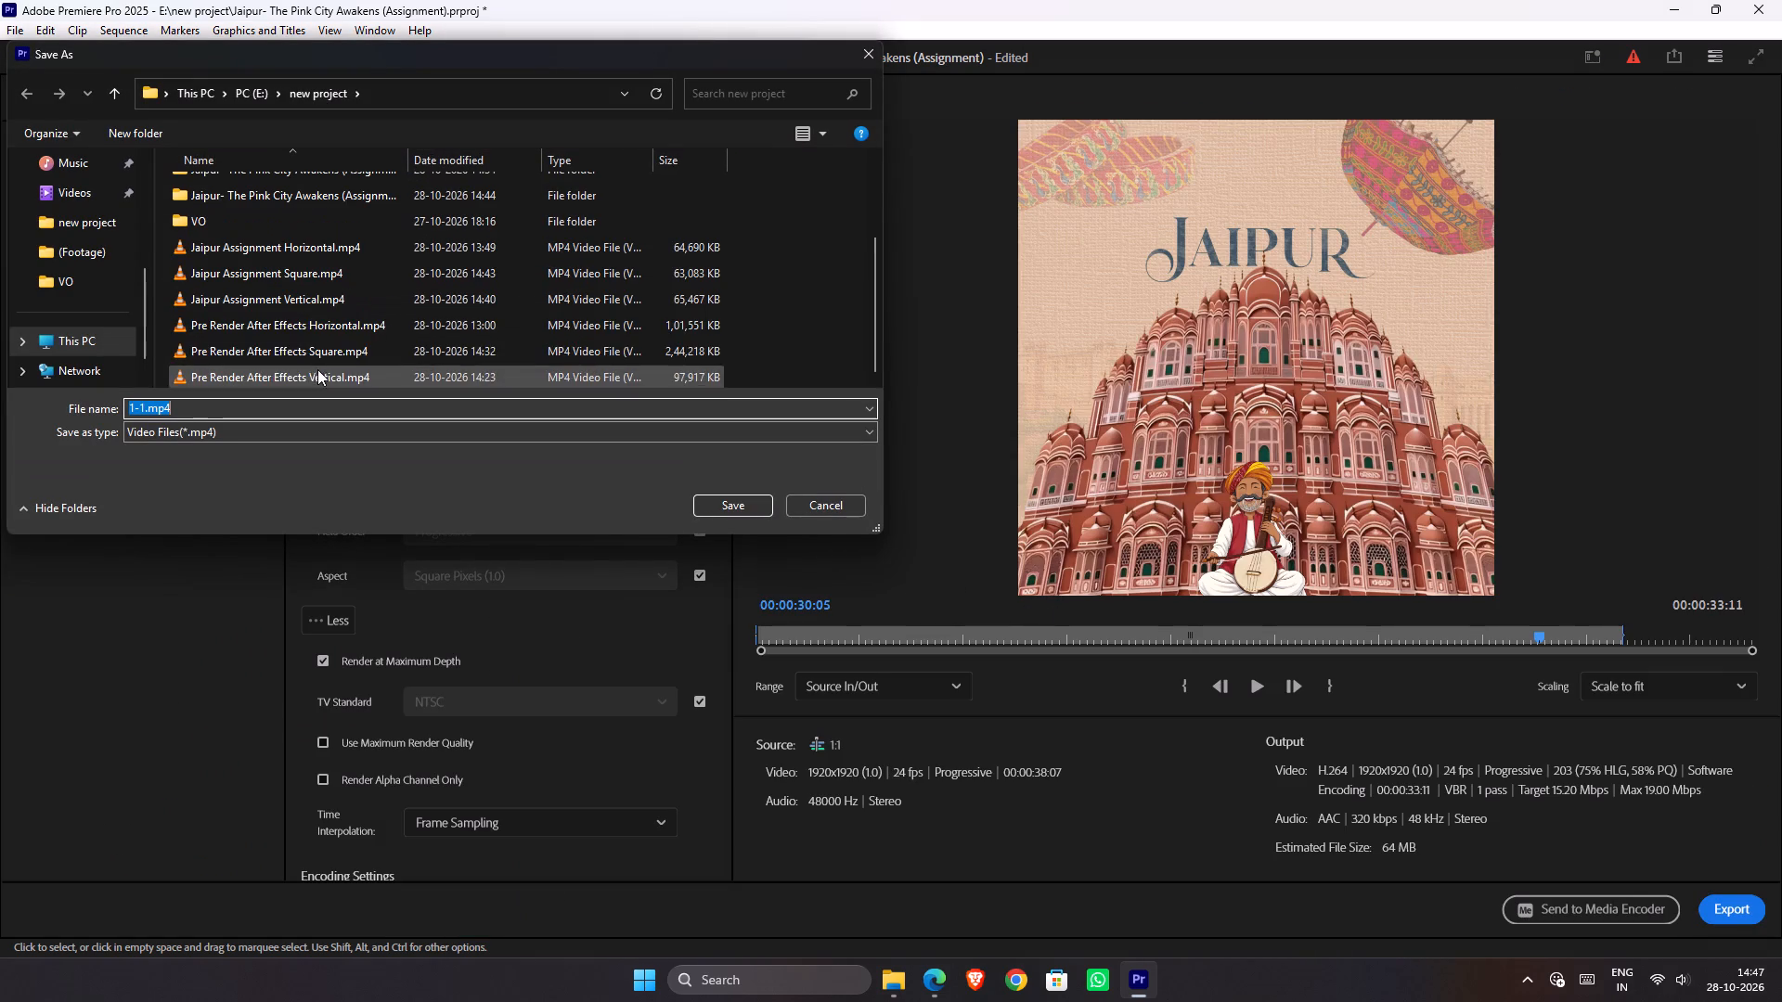
left_click(344, 282)
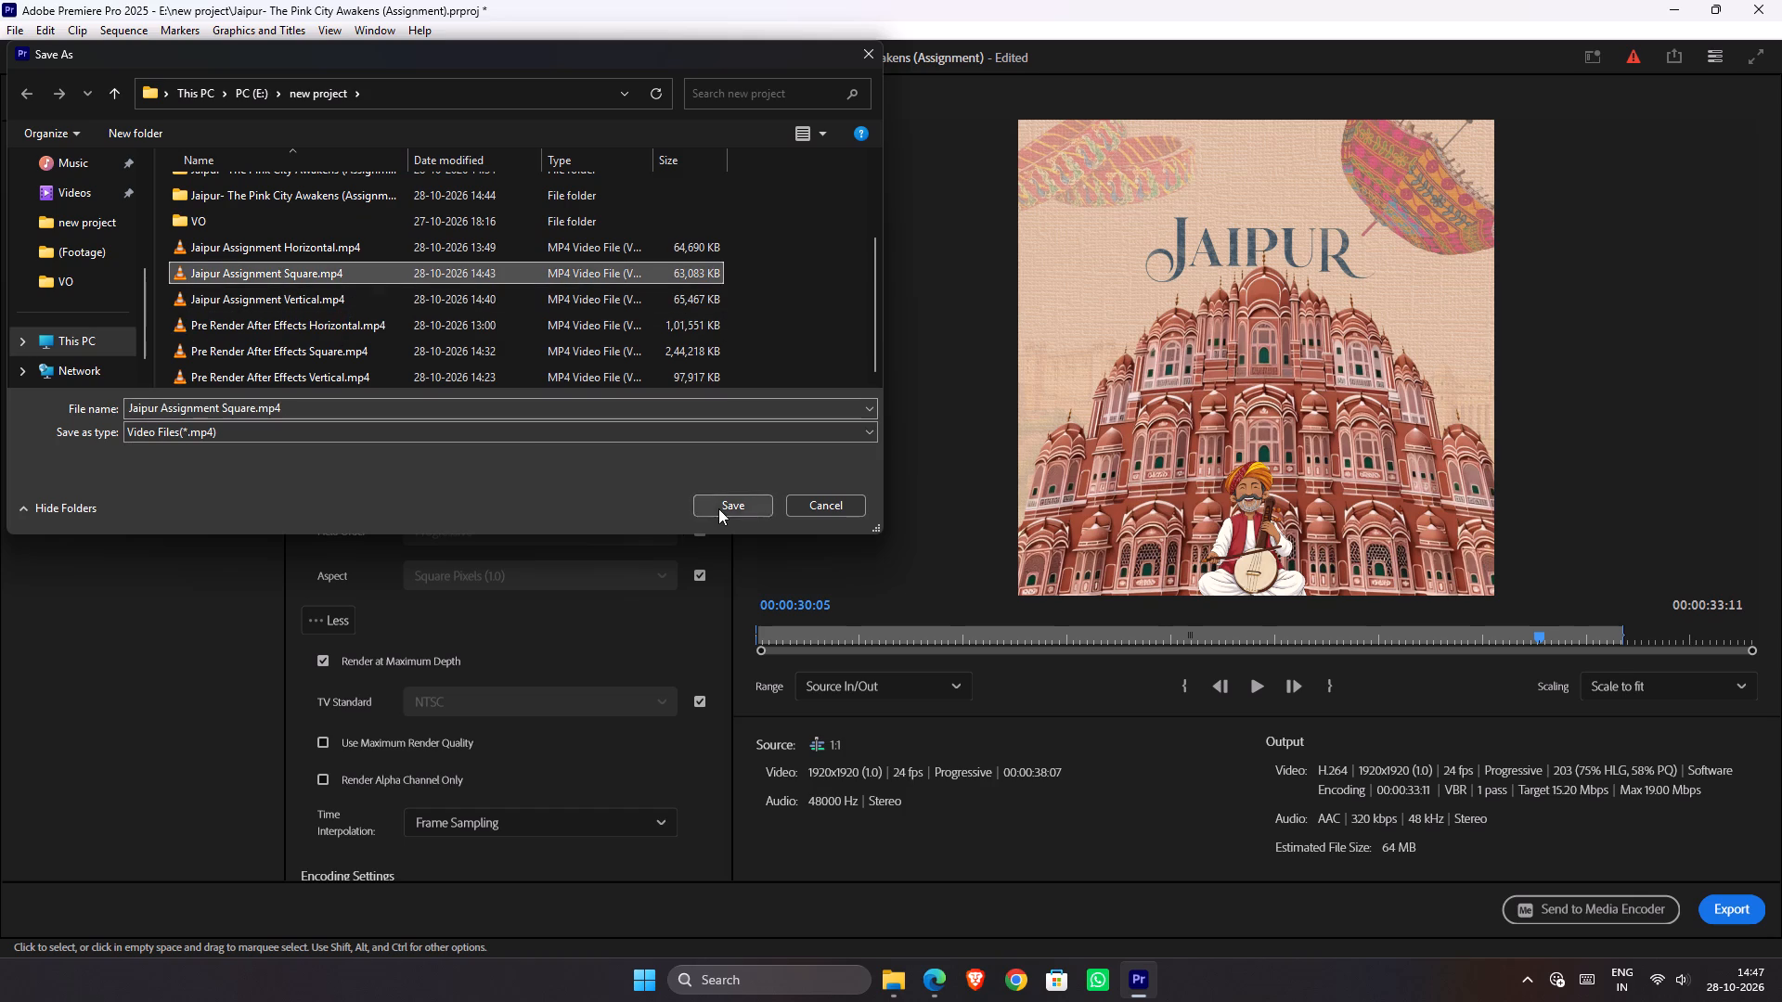
left_click(718, 508)
left_click(543, 360)
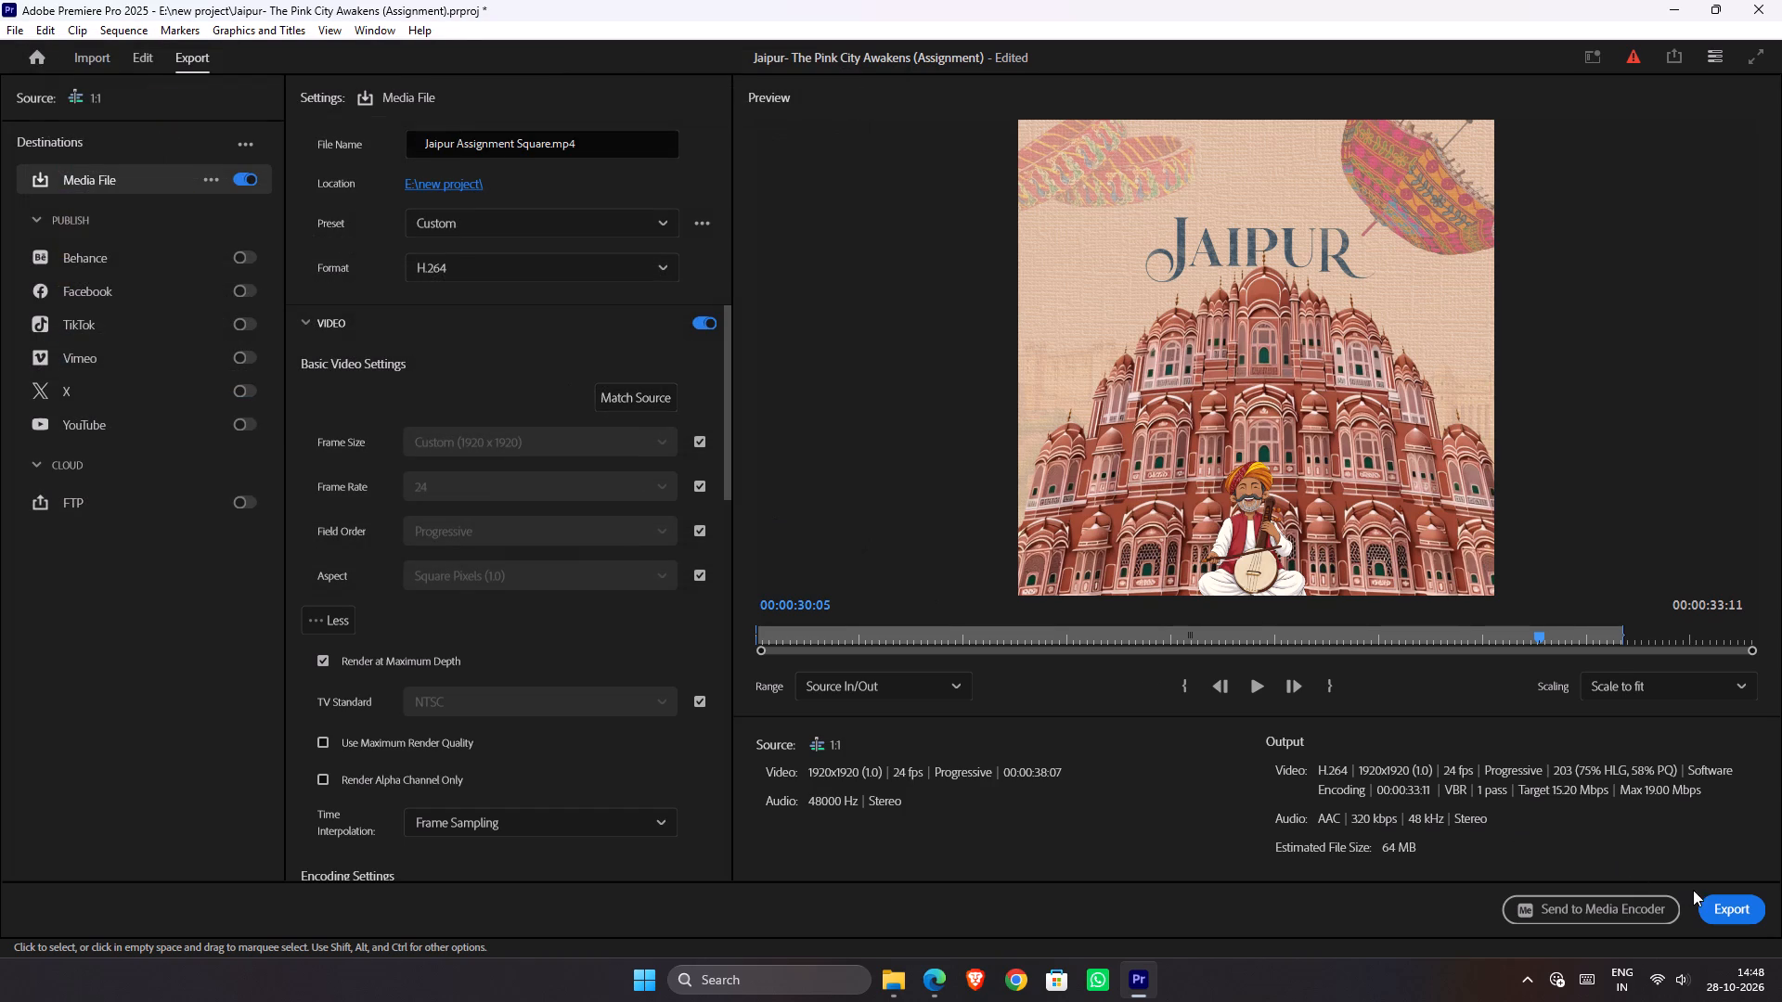
key("ctrl+s")
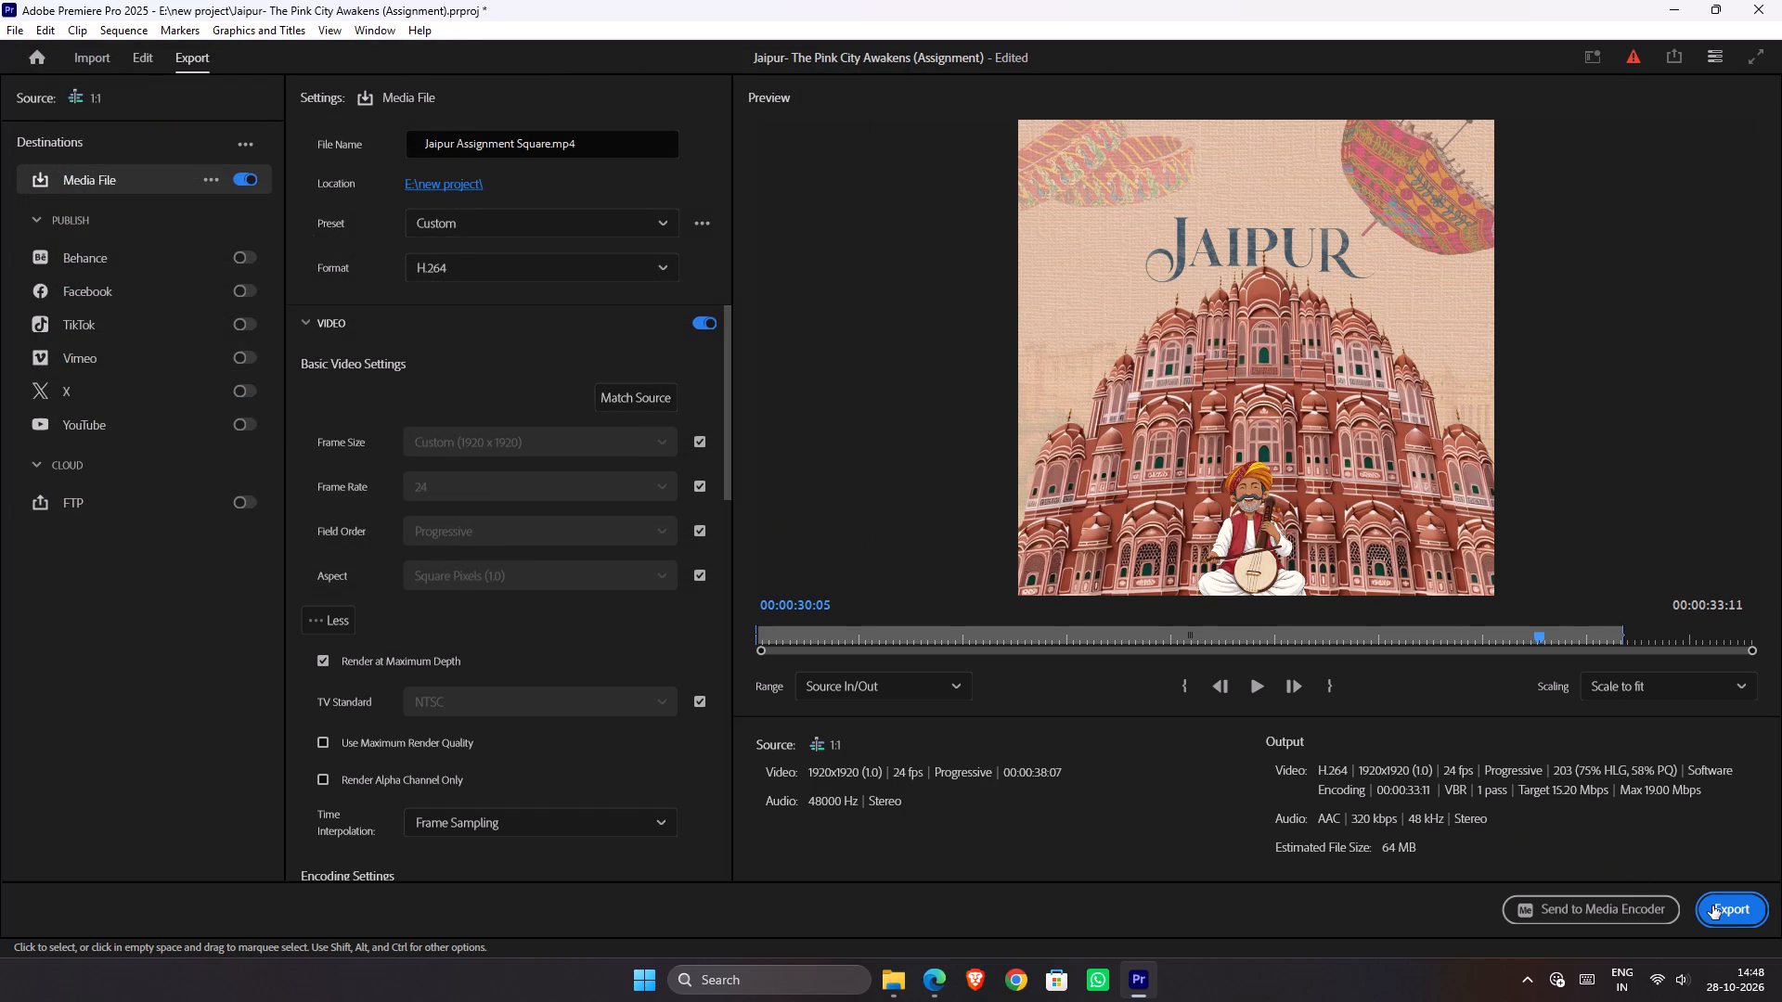
left_click(1712, 906)
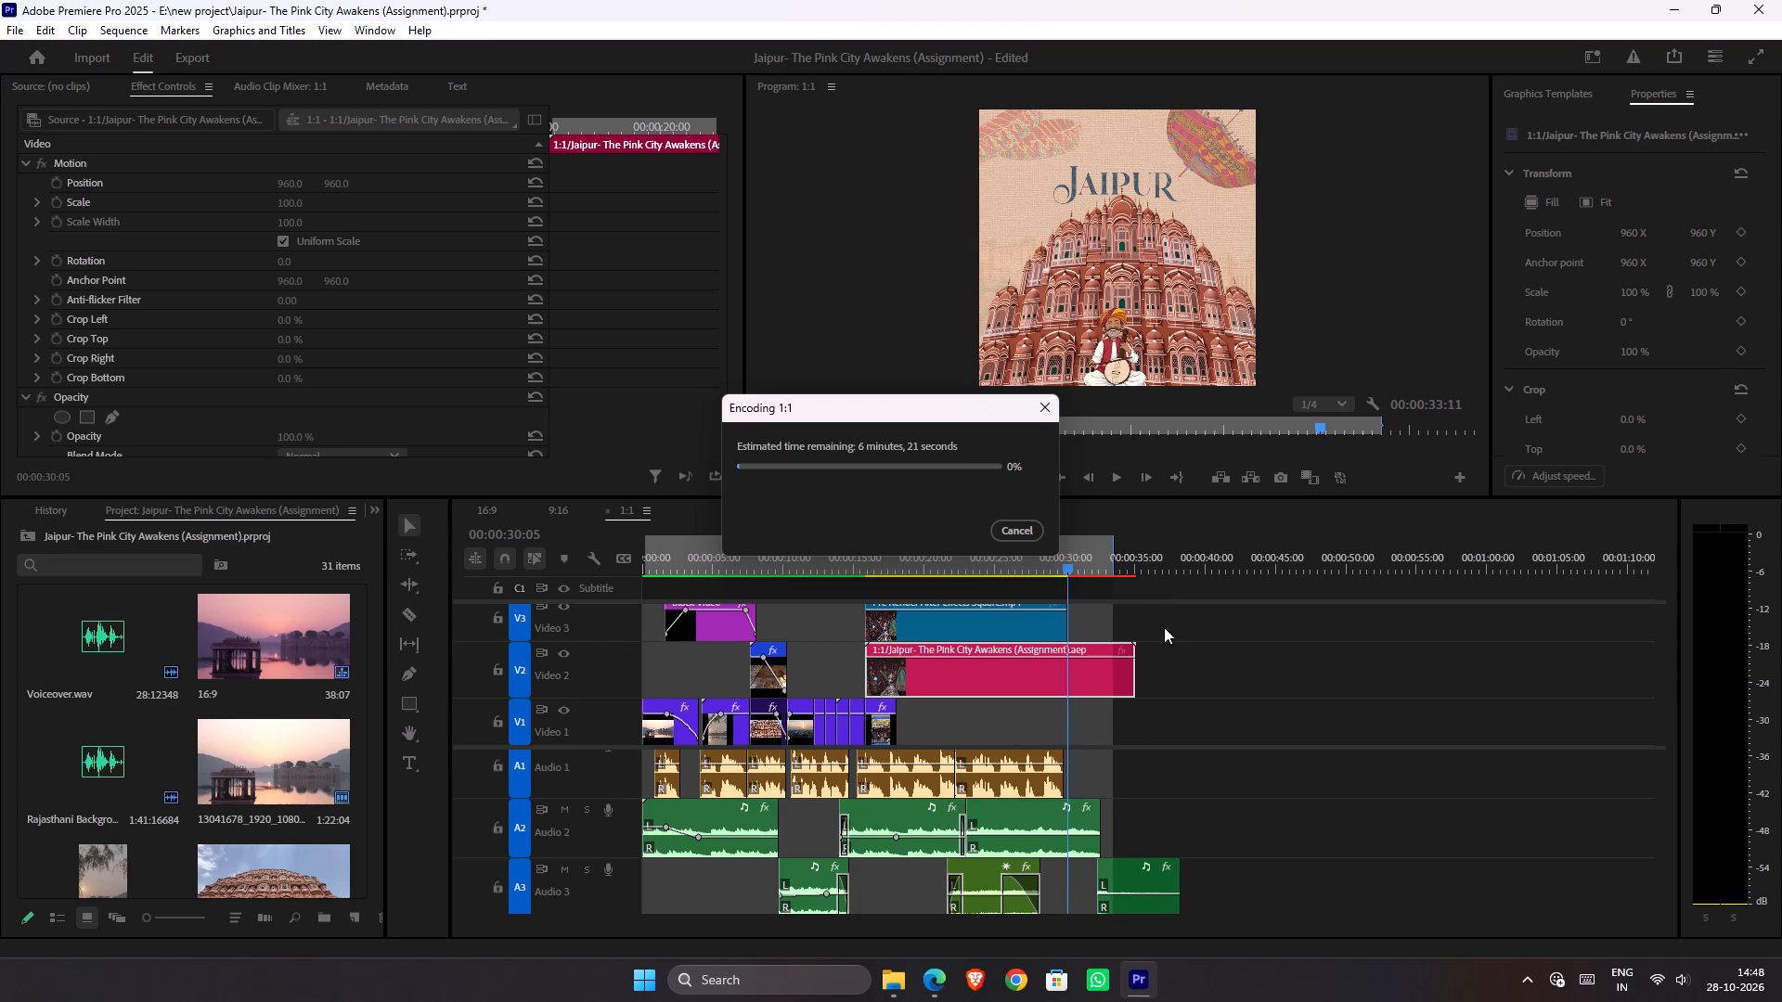
Open the assignment's Output Videos folder on Google Drive in Microsoft Edge, and return to Premiere Pro to check the export.
left_click(893, 983)
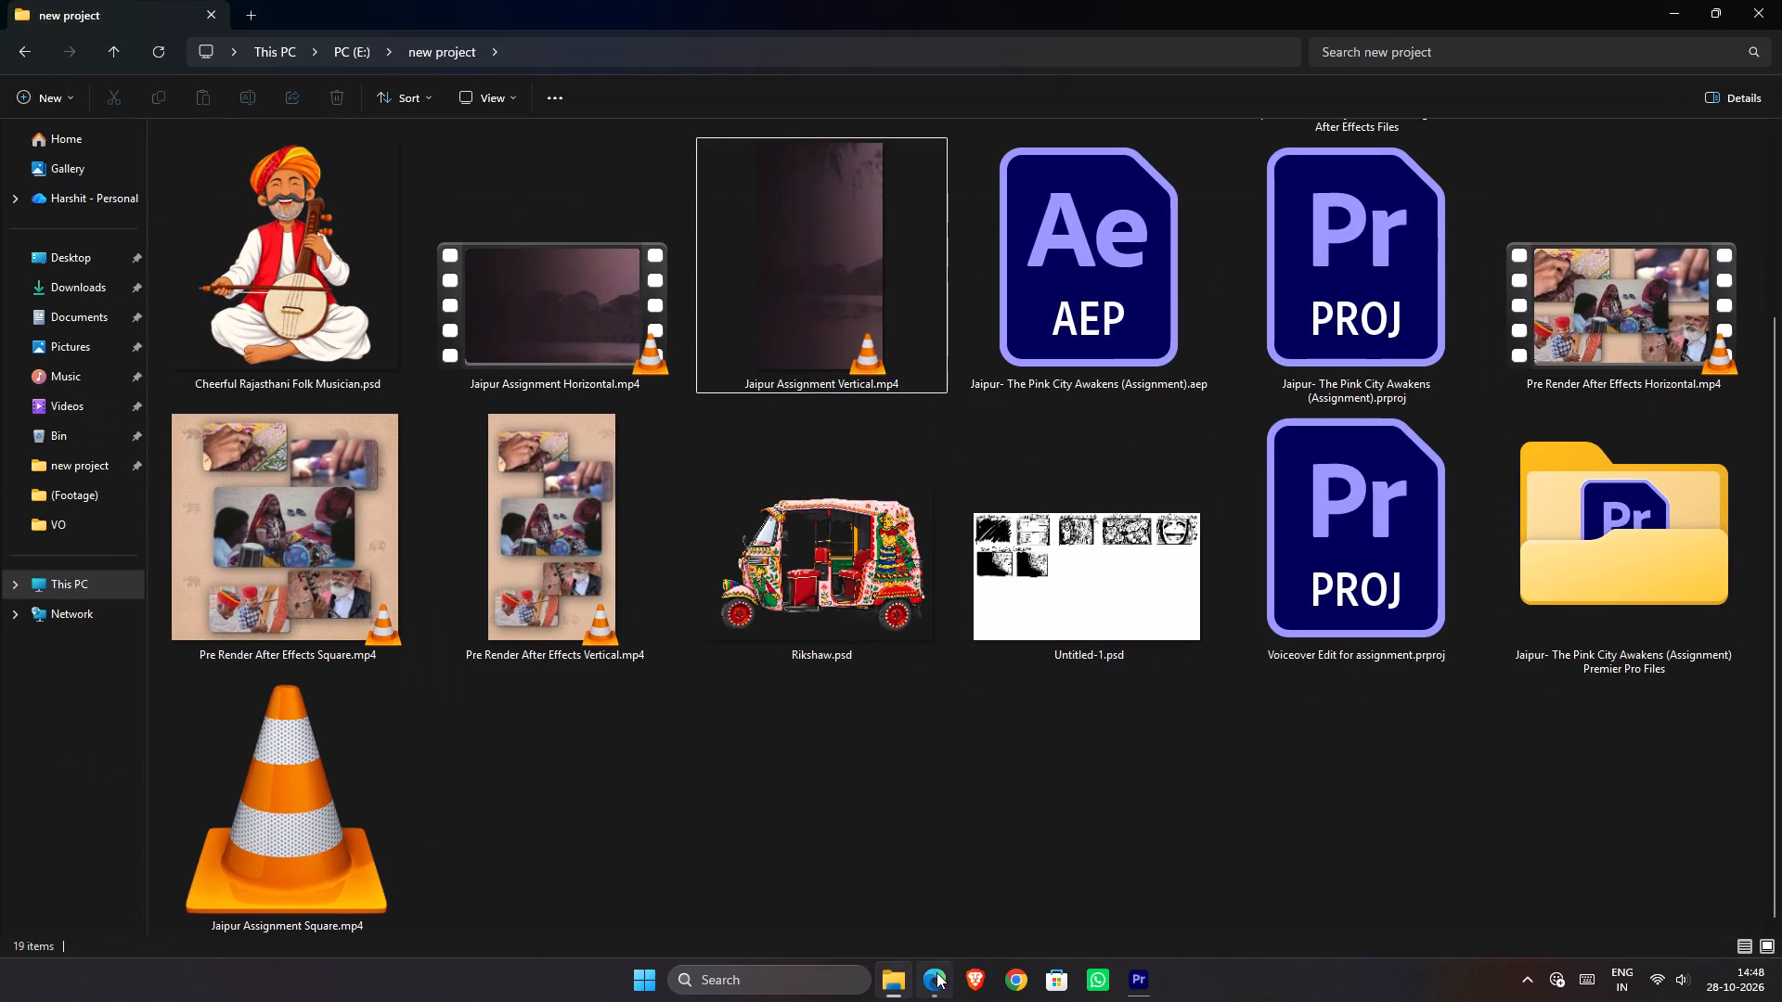
left_click(936, 972)
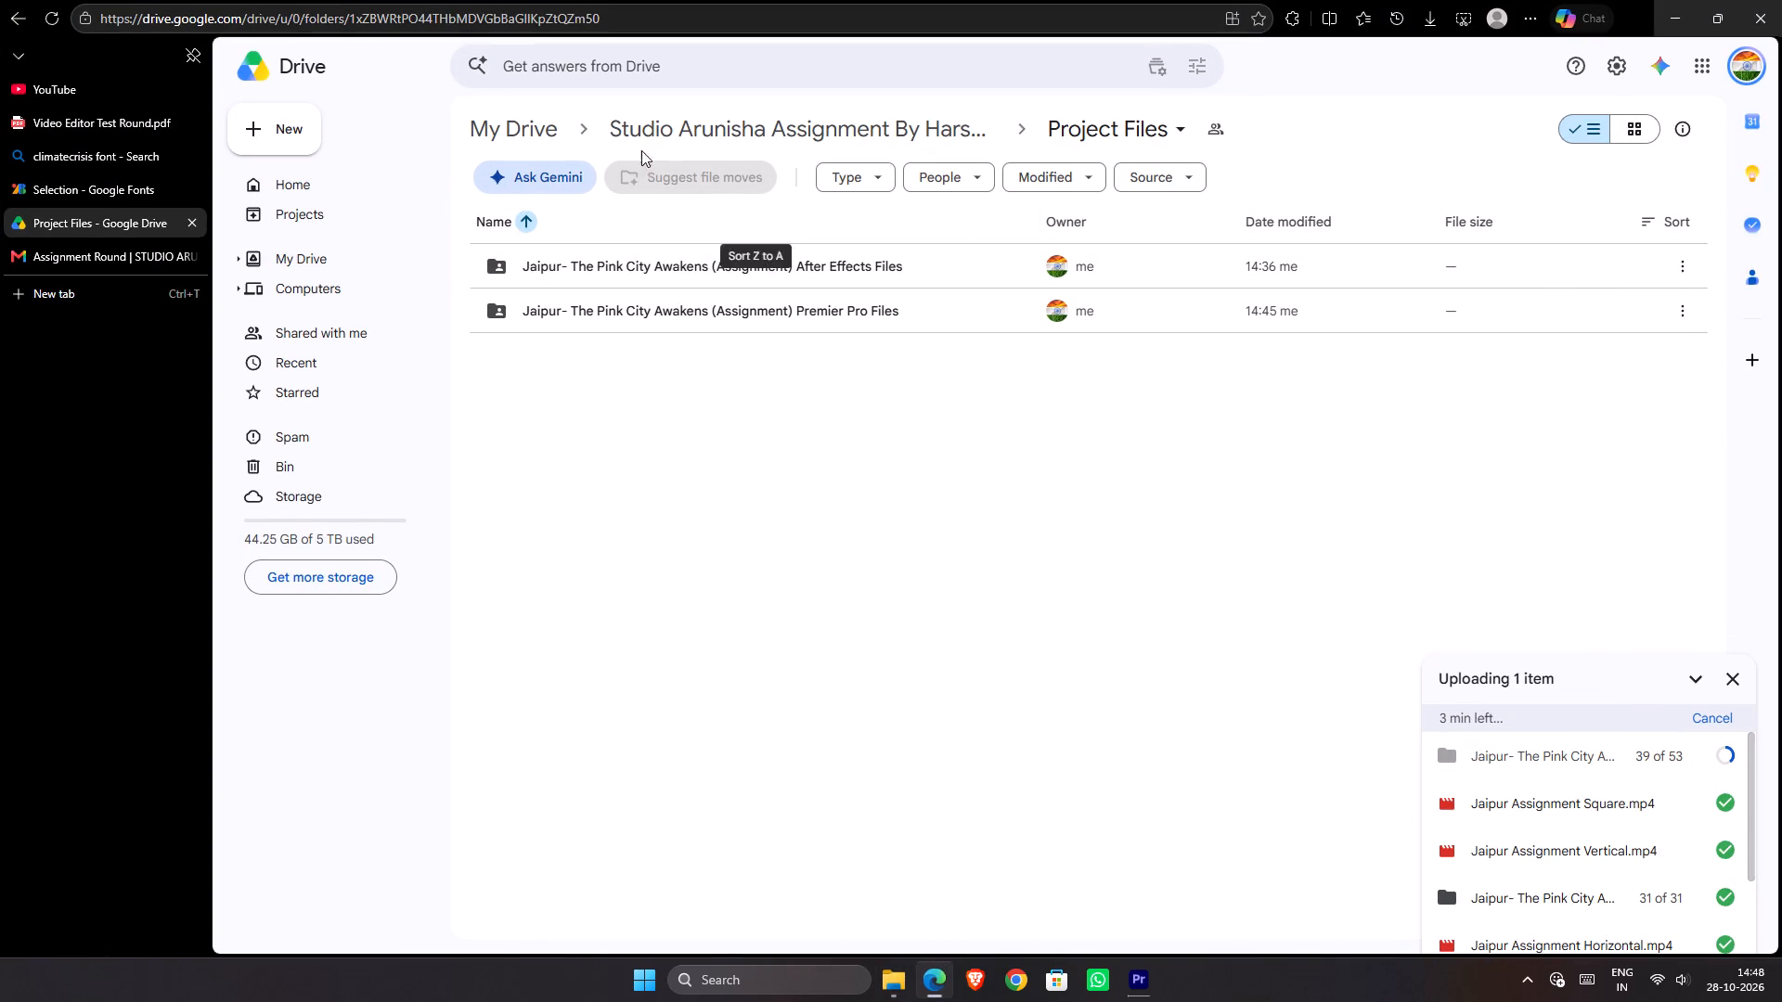
left_click(708, 134)
double_click(708, 263)
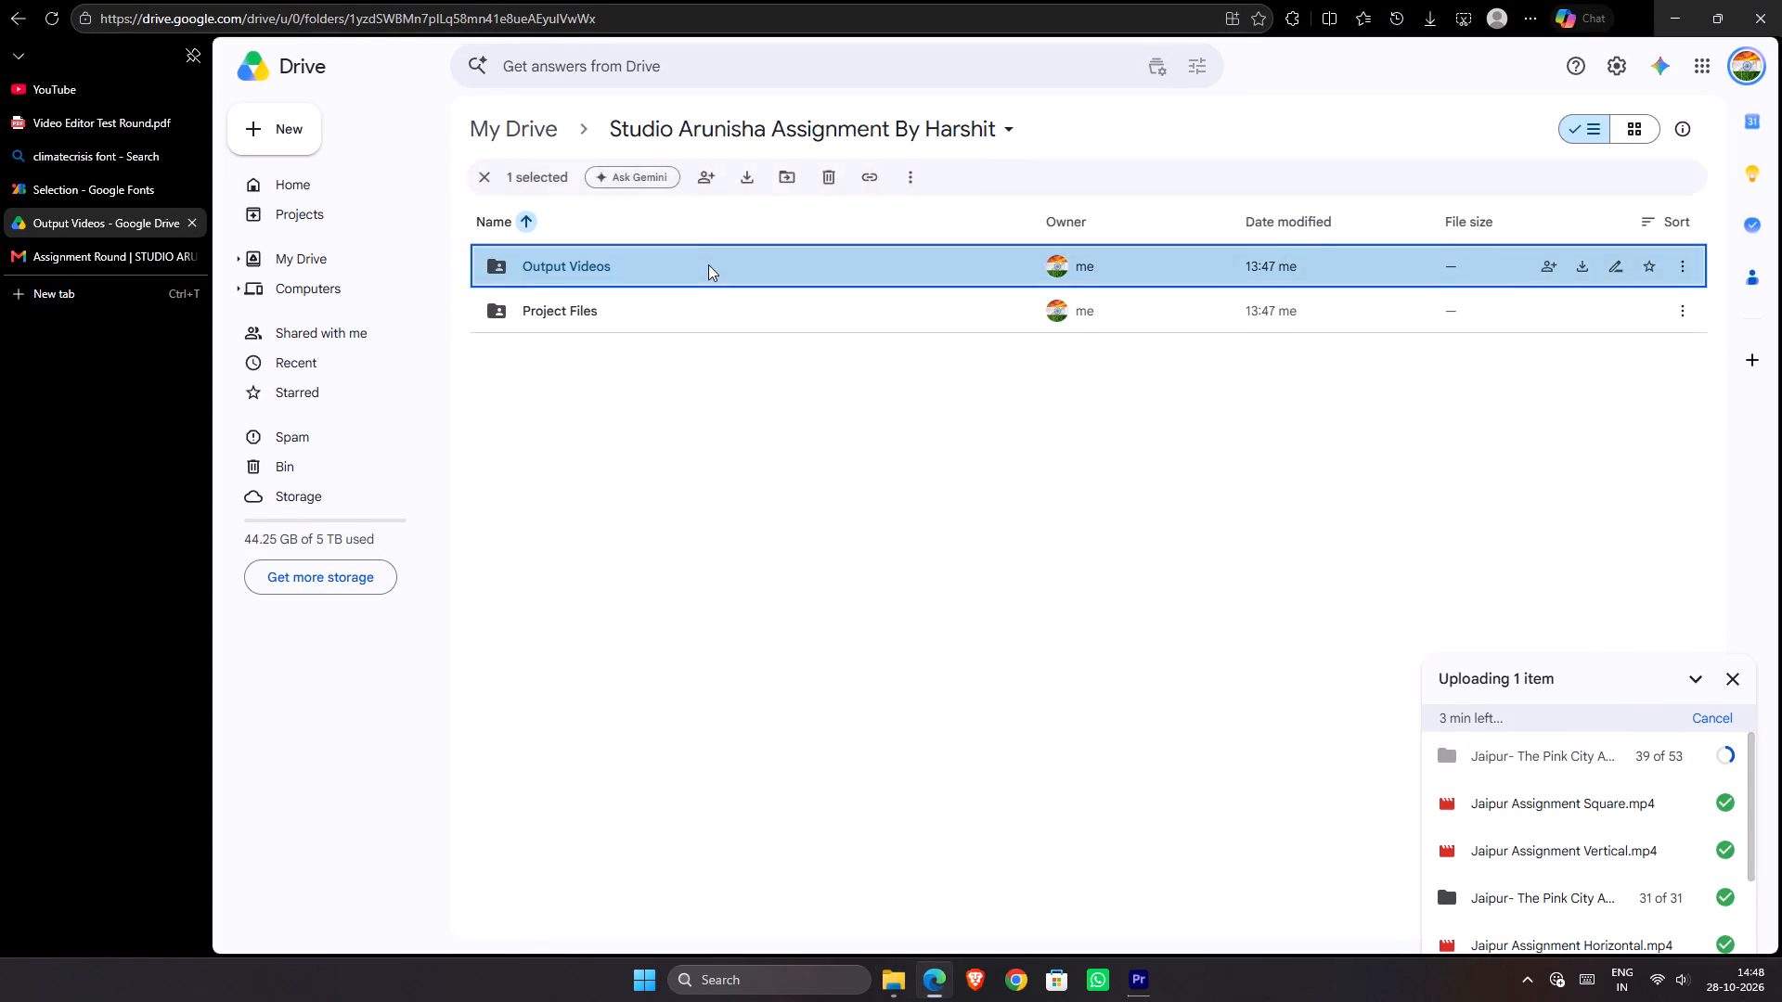
left_click(1139, 973)
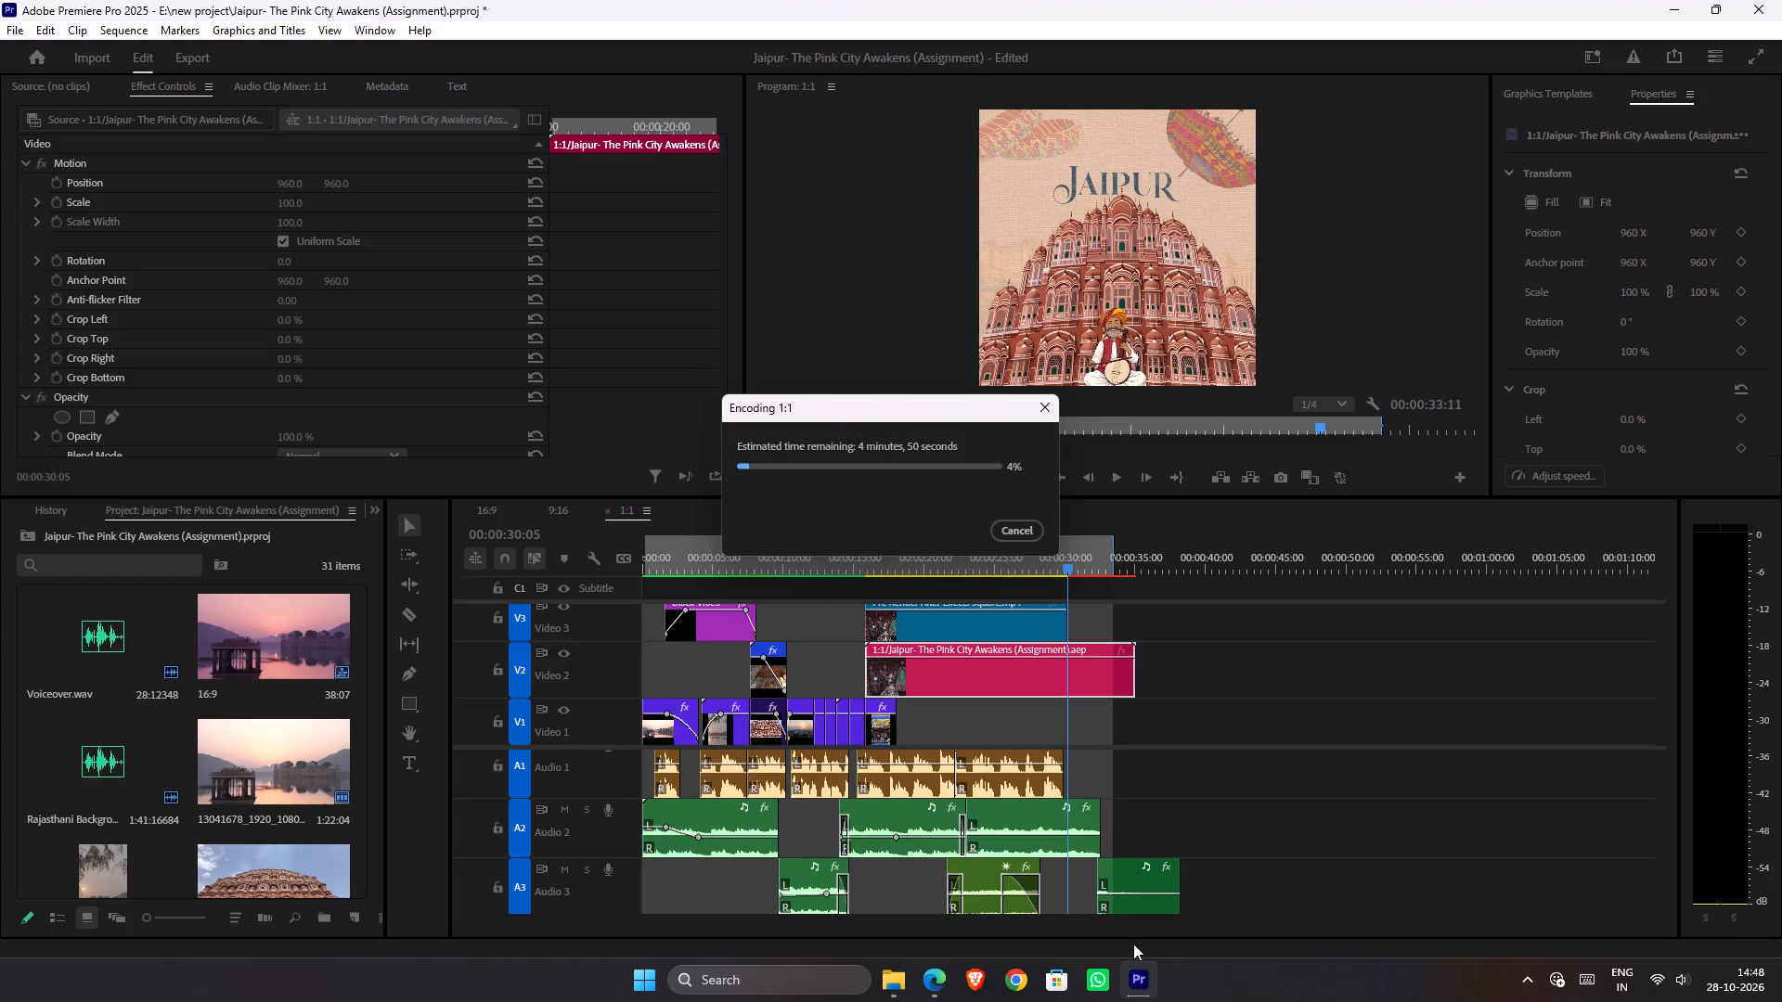